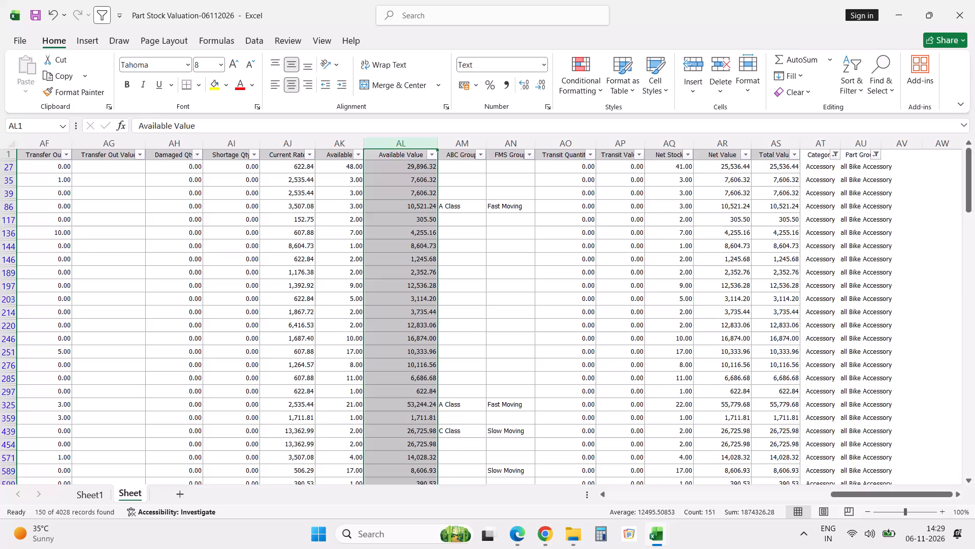
Select the filtered small bike accessory values in the Available Value column to check their sum.
click(408, 242)
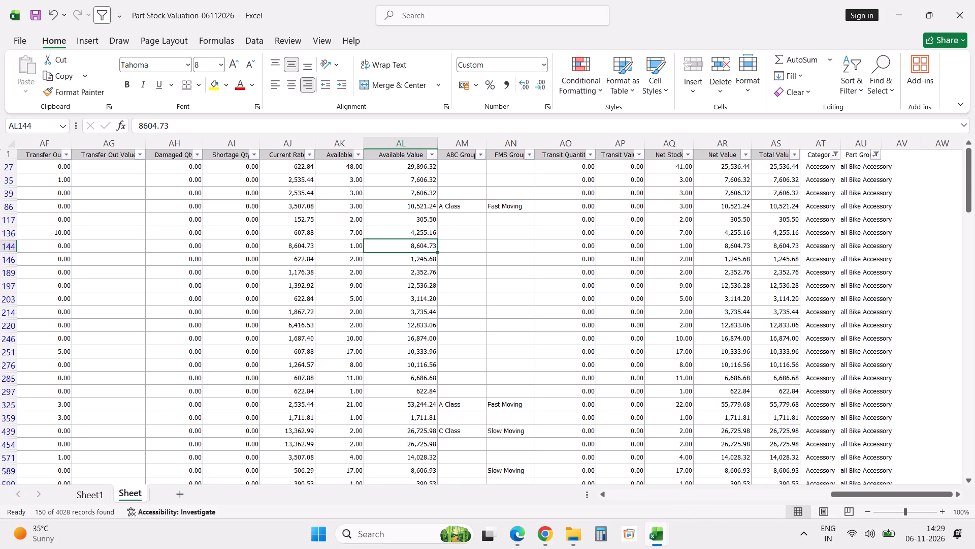
key(ctrl+Up)
key(Down)
key(ctrl+shift+Down)
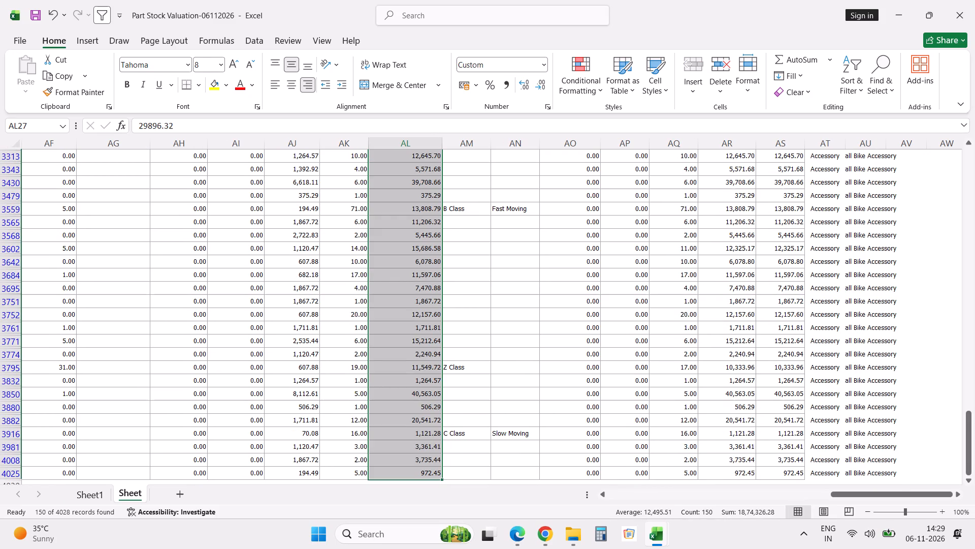
key(Up)
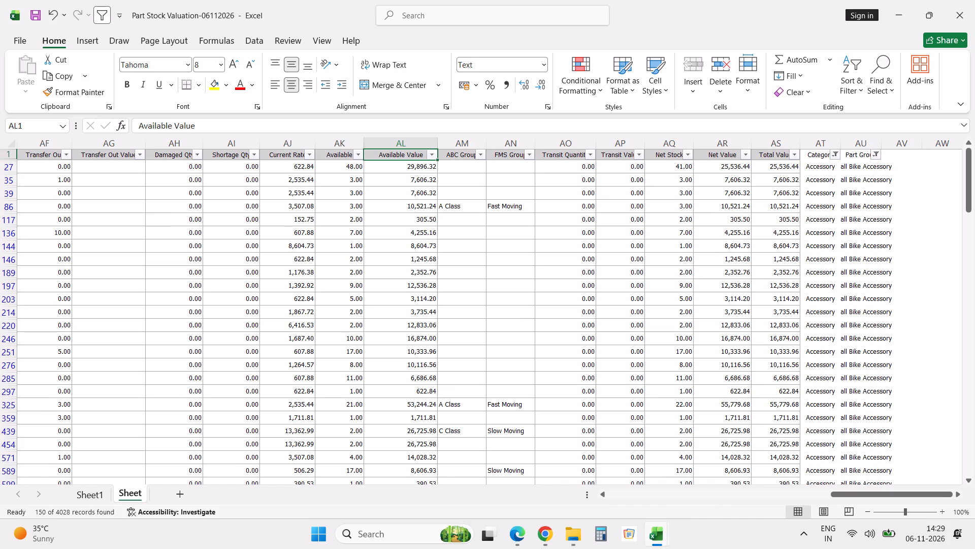
Remove the sheet's filters and check the sum of the entire Available Value column.
text(dff)
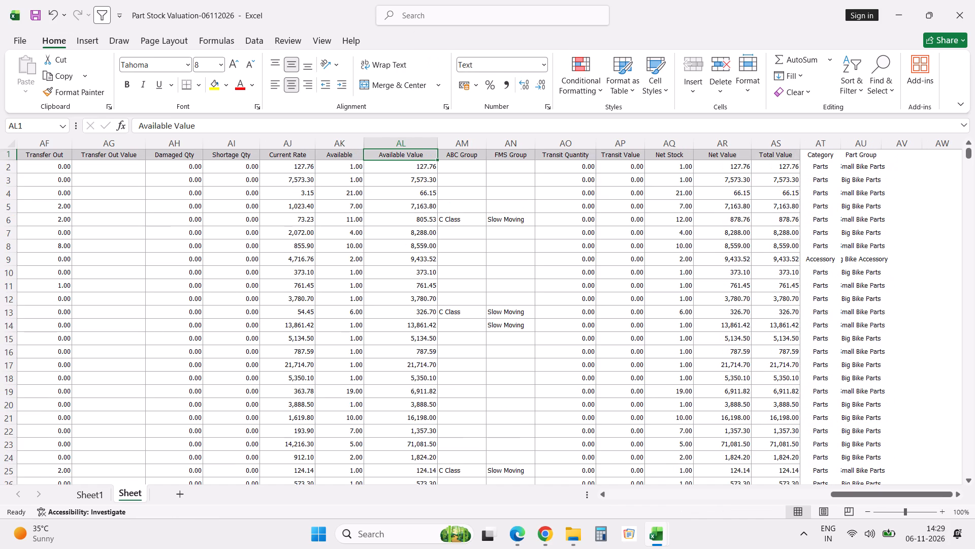
key(Down)
key(ctrl+shift+Down)
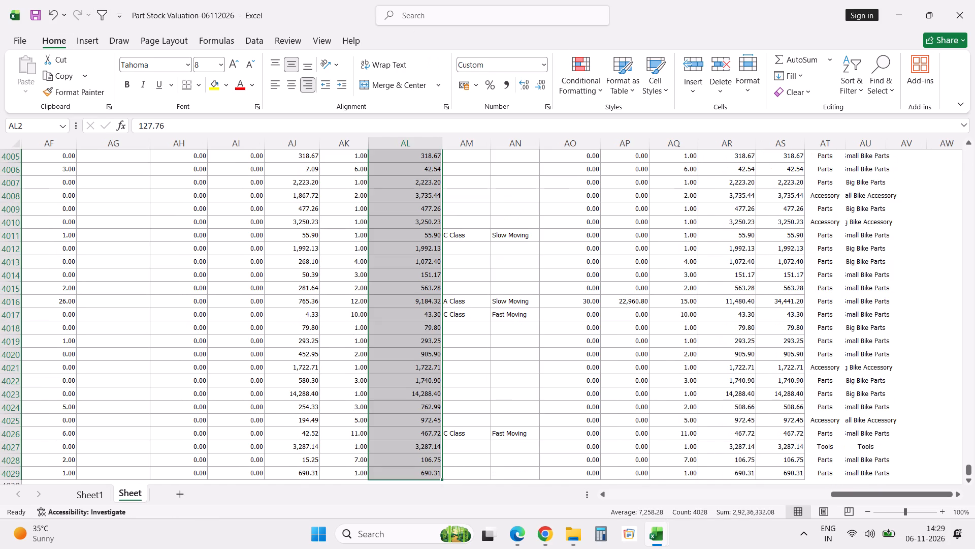
key(ctrl+Up)
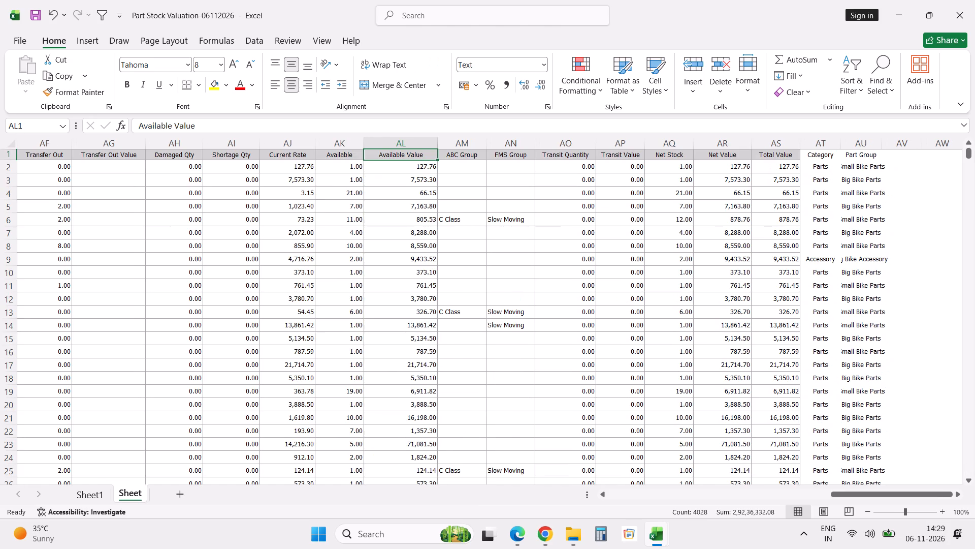
Re-enable the header filters and limit Category to Accessory and Clothing, with the Available Value column selected for its sum.
text(dff)
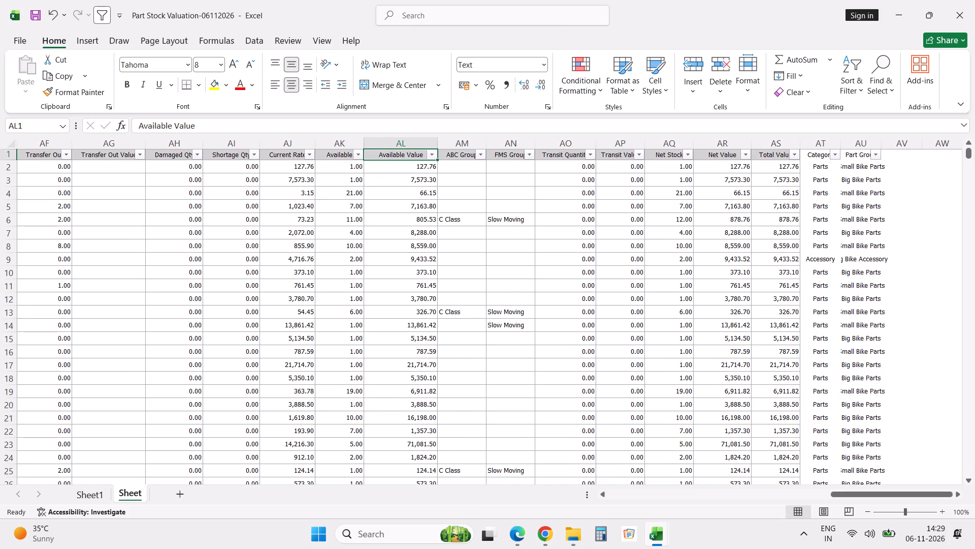
click(837, 157)
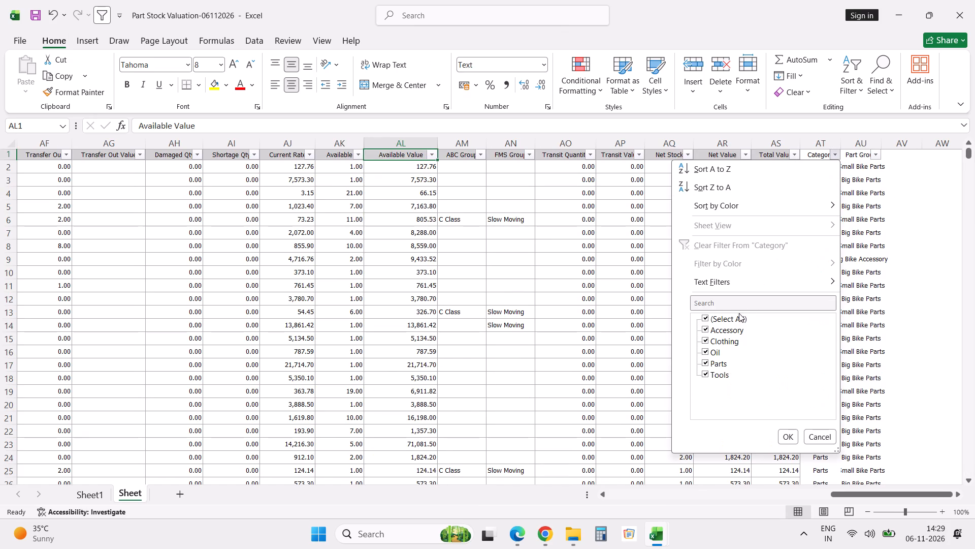
click(736, 317)
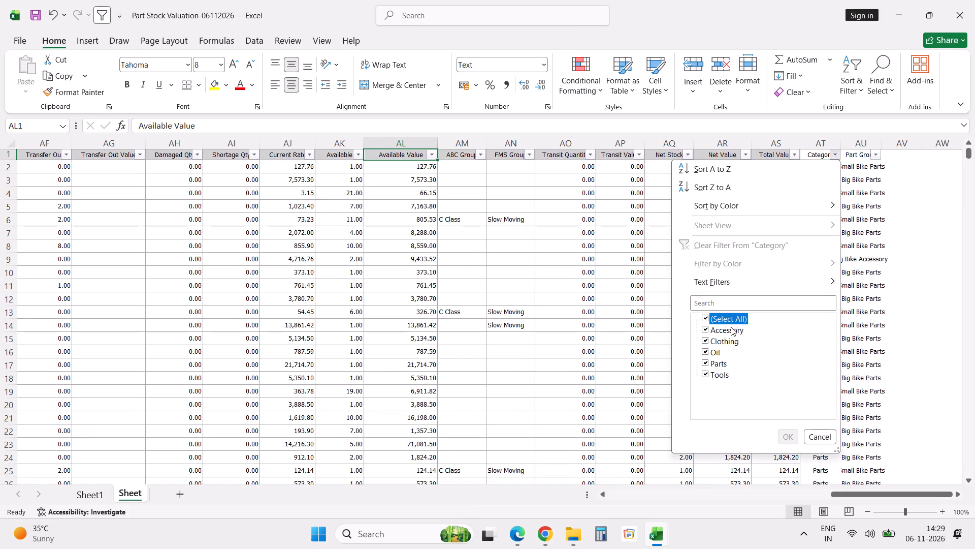
click(731, 319)
click(724, 375)
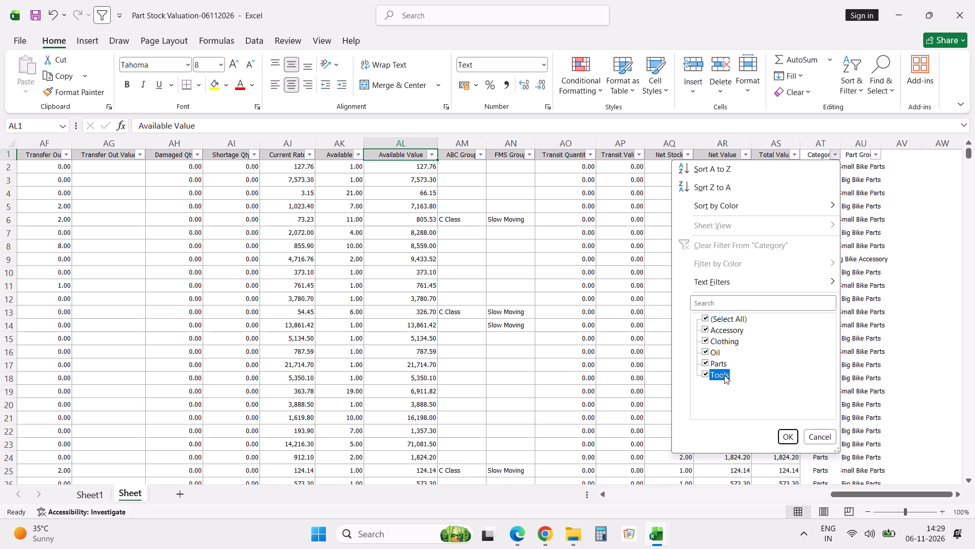
click(787, 435)
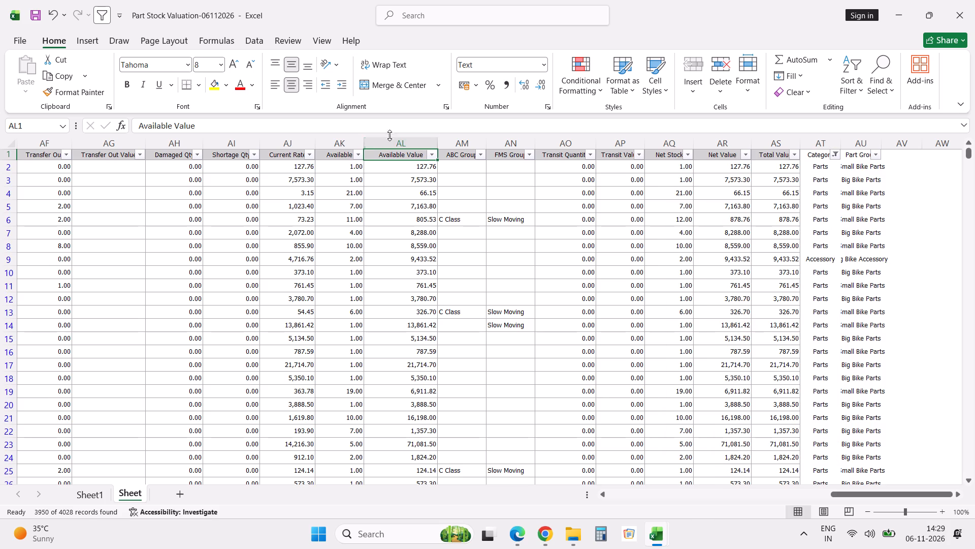
click(394, 143)
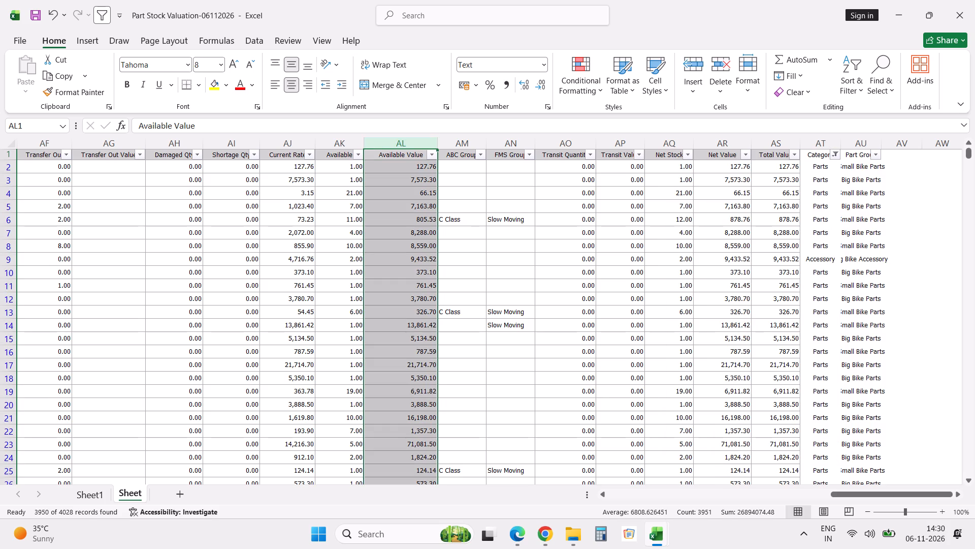
click(837, 156)
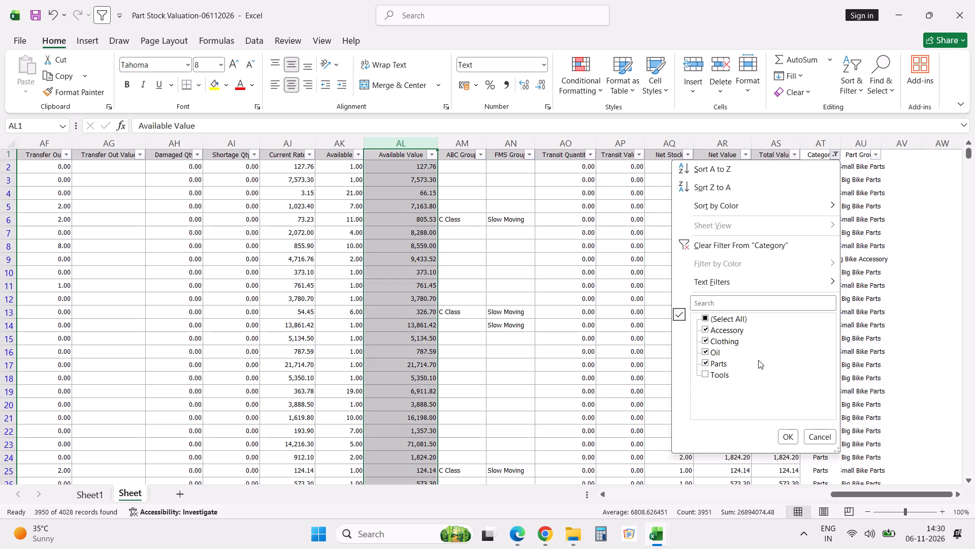
click(717, 353)
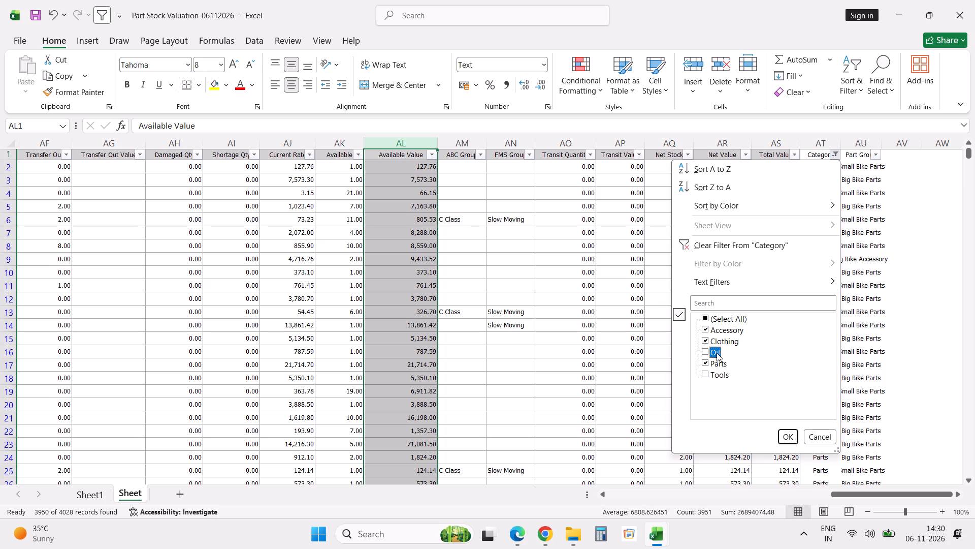
click(717, 364)
click(792, 437)
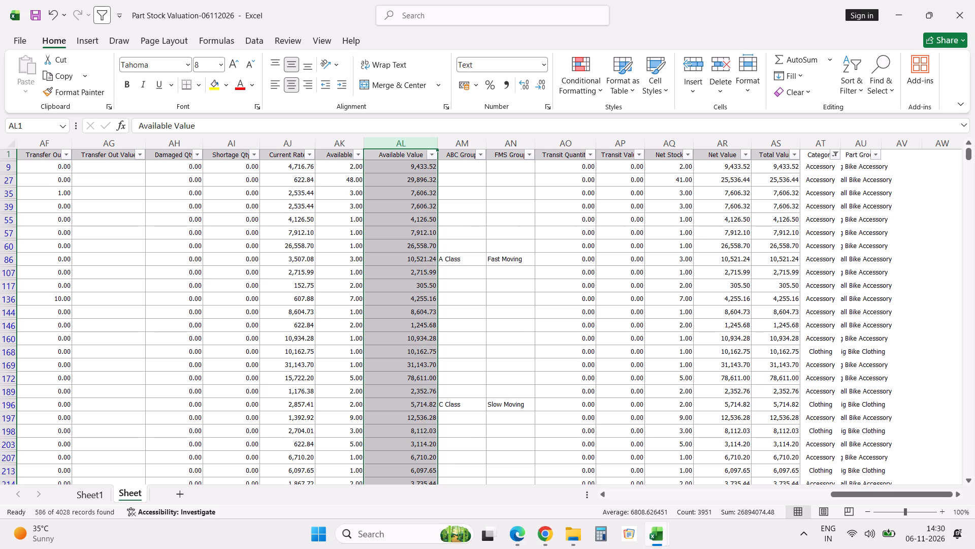
Switch to File Explorer and open the Part Stock-01112026 workbook from the October Review folder in Apurva Sir Reports.
click(546, 534)
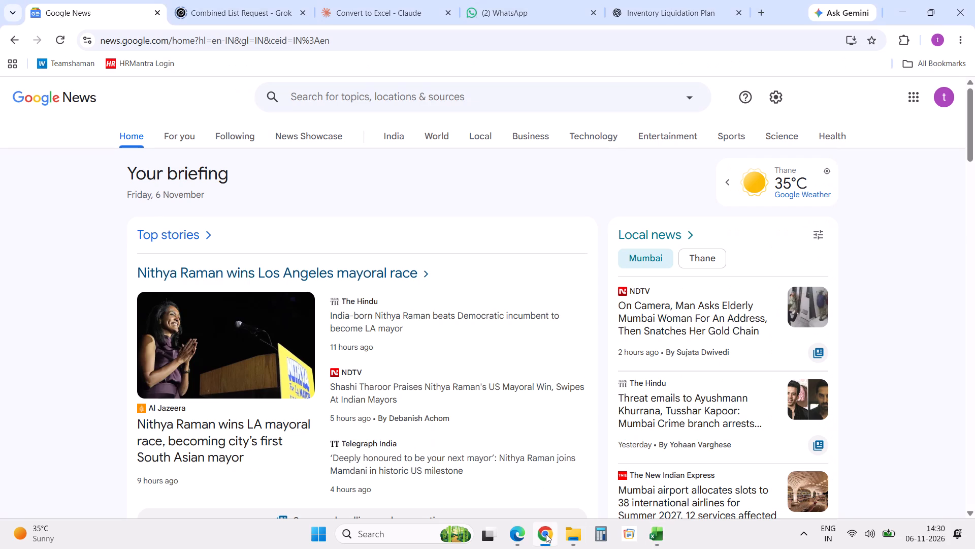
key(alt+Tab)
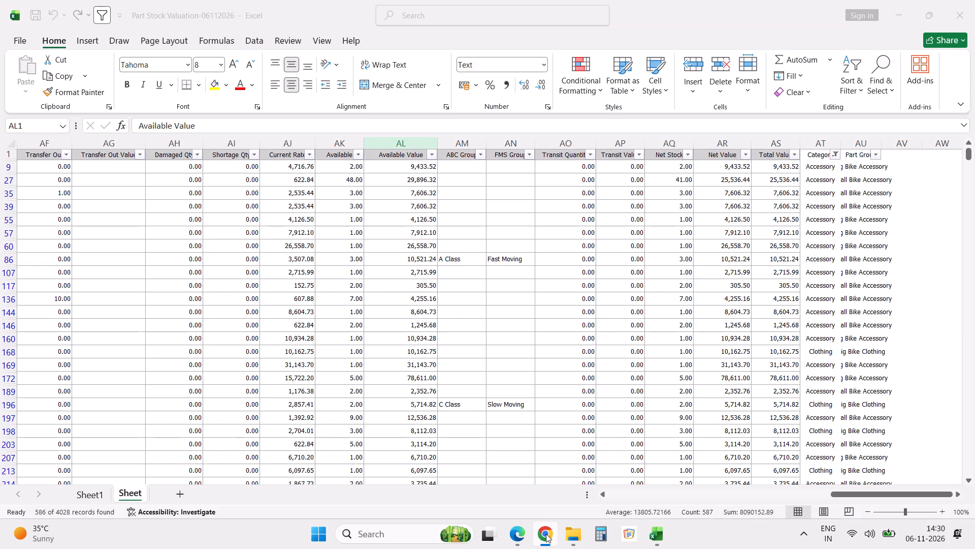
click(568, 536)
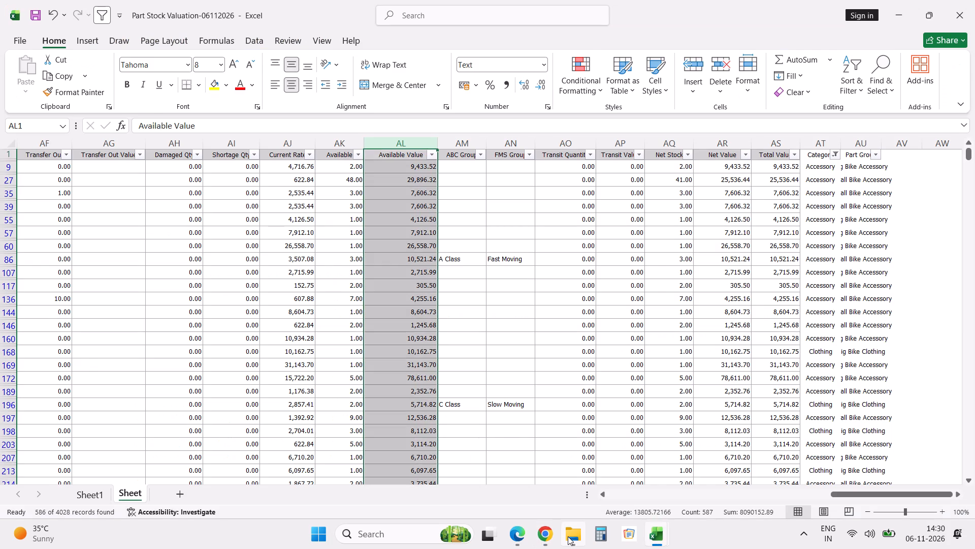
key(BackSpace)
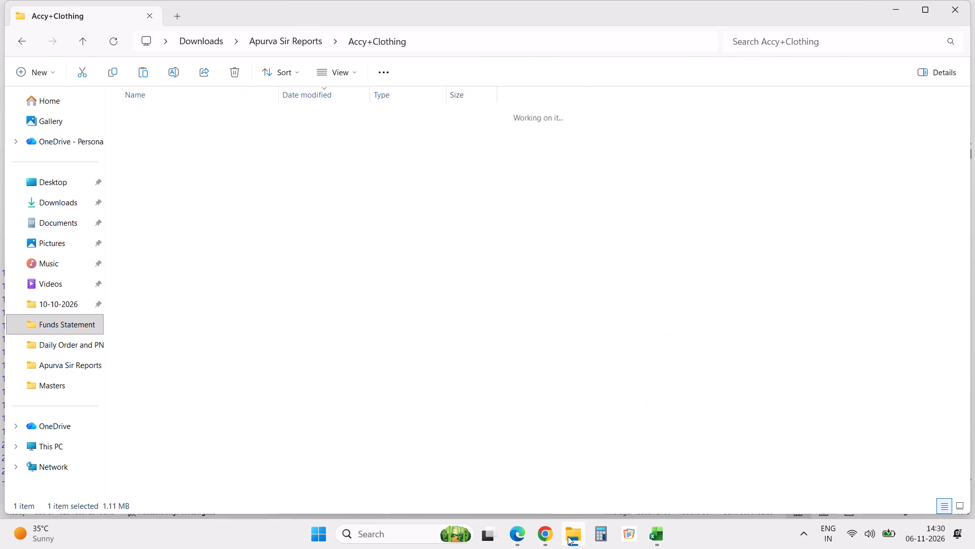
key(Down)
key(Down)
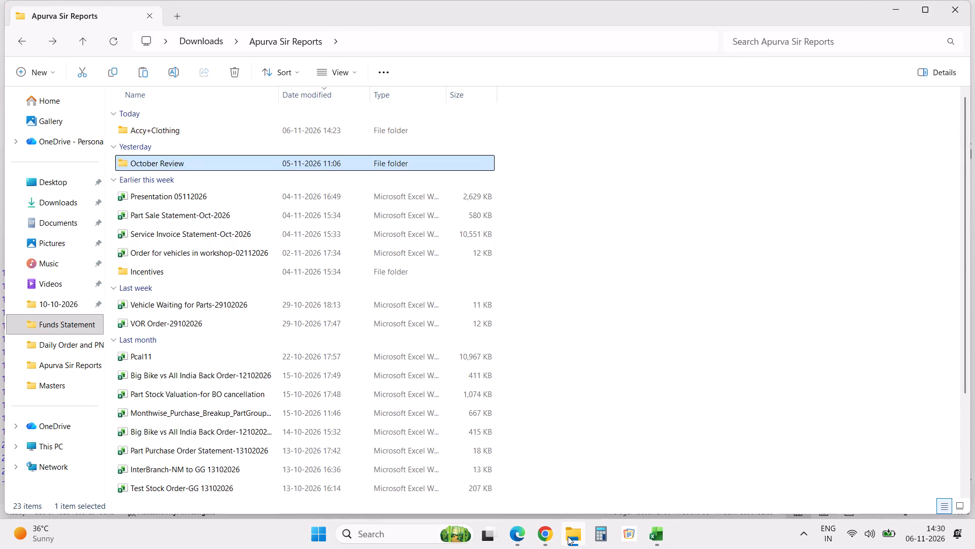
key(Return)
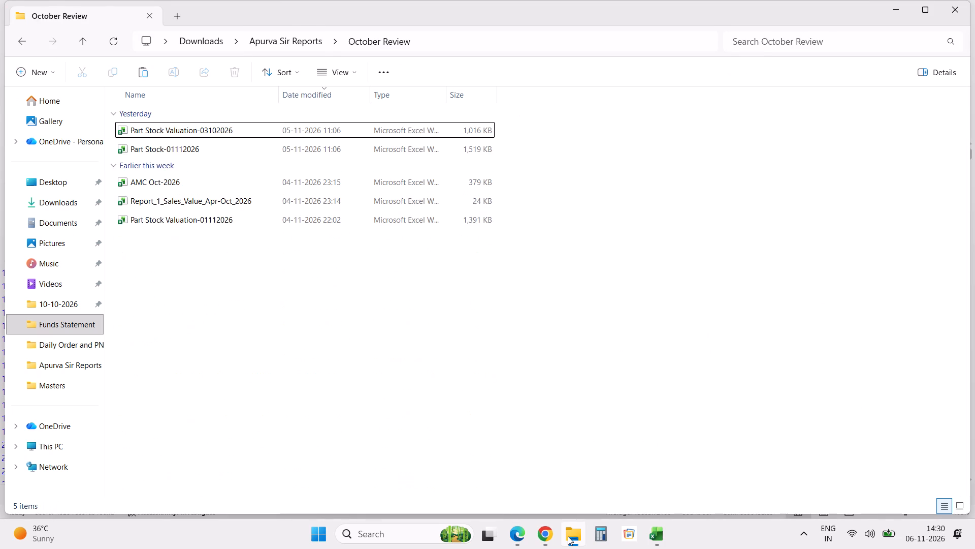
key(Down)
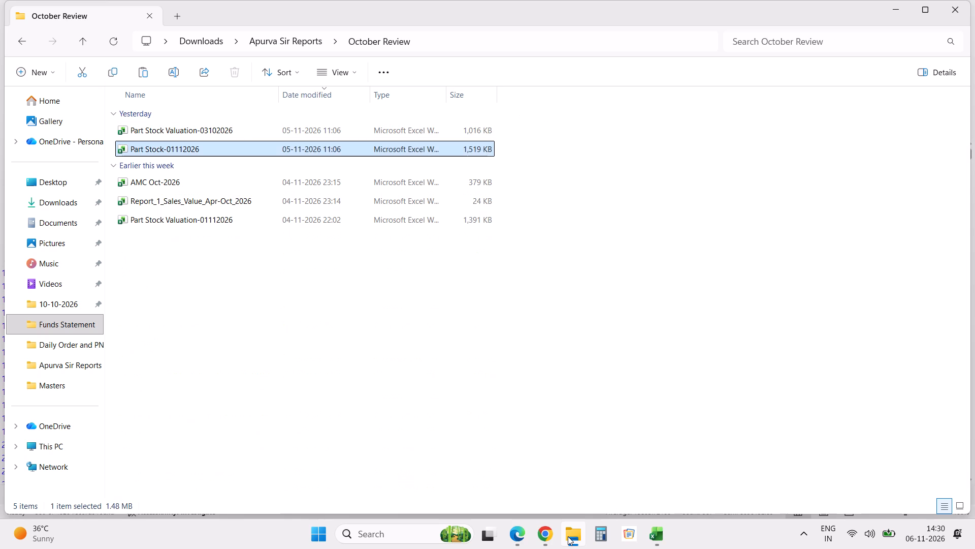
key(Down)
key(Up)
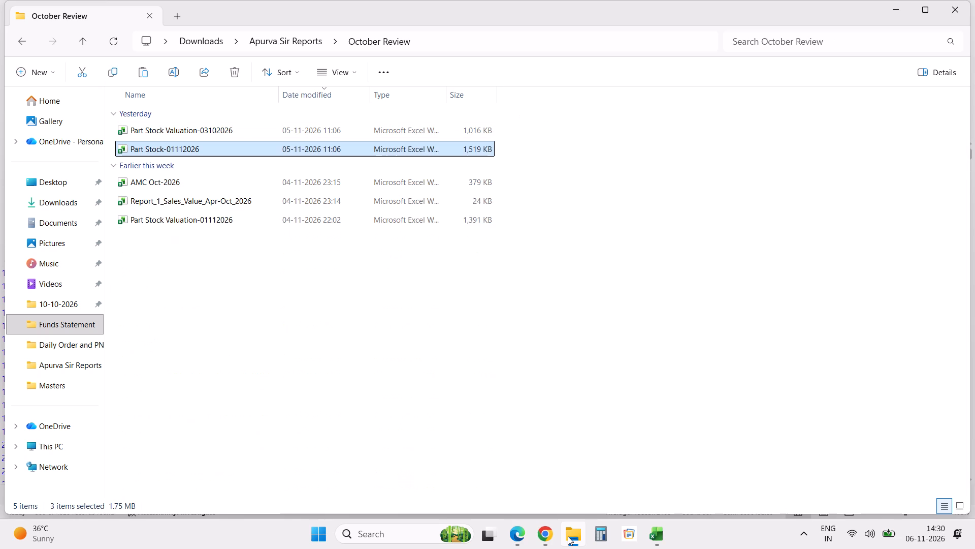
key(Down)
key(Up)
key(Return)
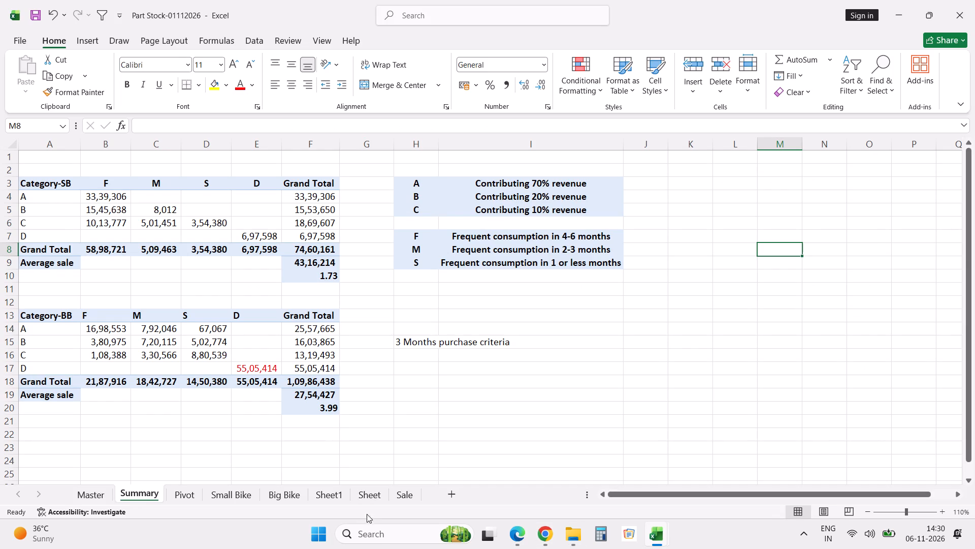
On the Sale sheet, check the combined October sales of Big Bike Accessory and Small Bike Accessory.
click(403, 497)
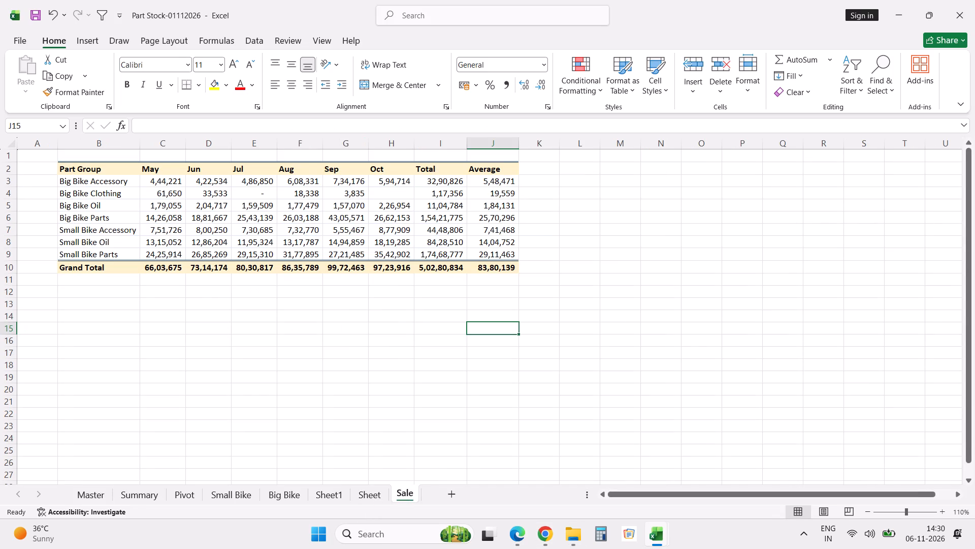
click(395, 181)
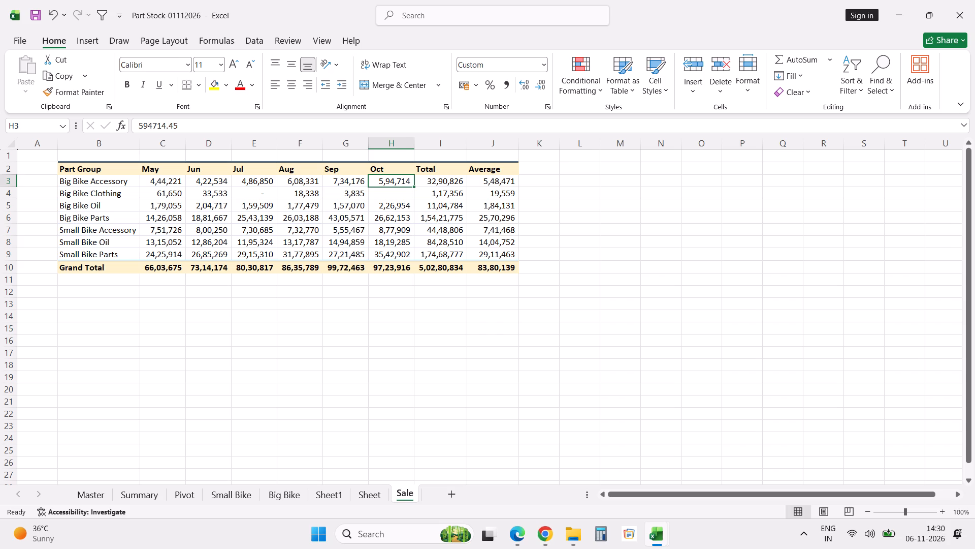
ctrl+click(394, 231)
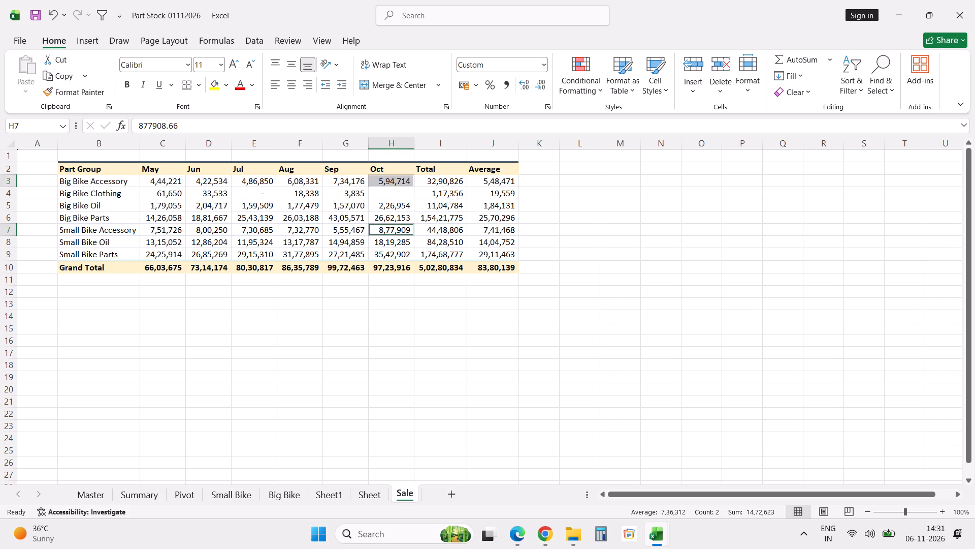
Check the combined average sale of Big Bike Accessory, Big Bike Clothing and Small Bike Accessory.
click(508, 182)
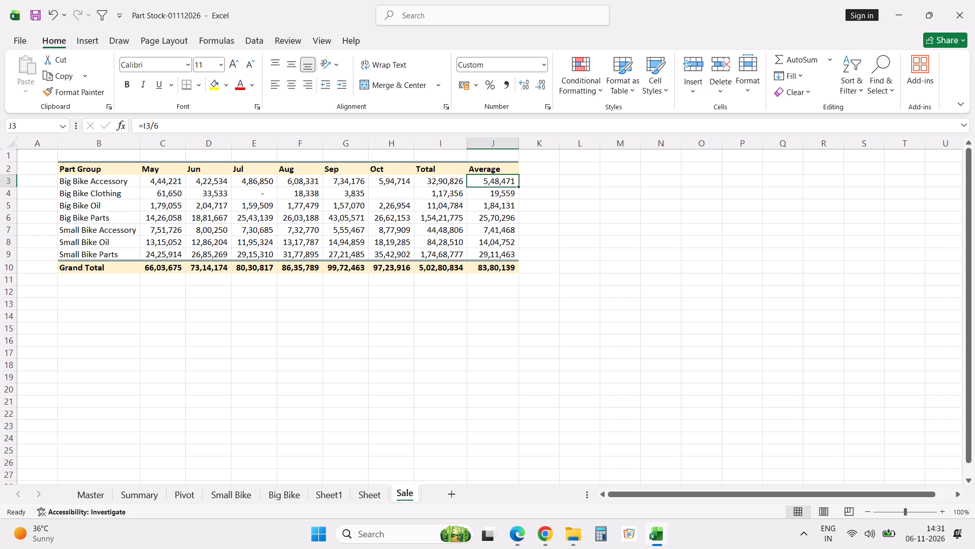
ctrl+click(507, 191)
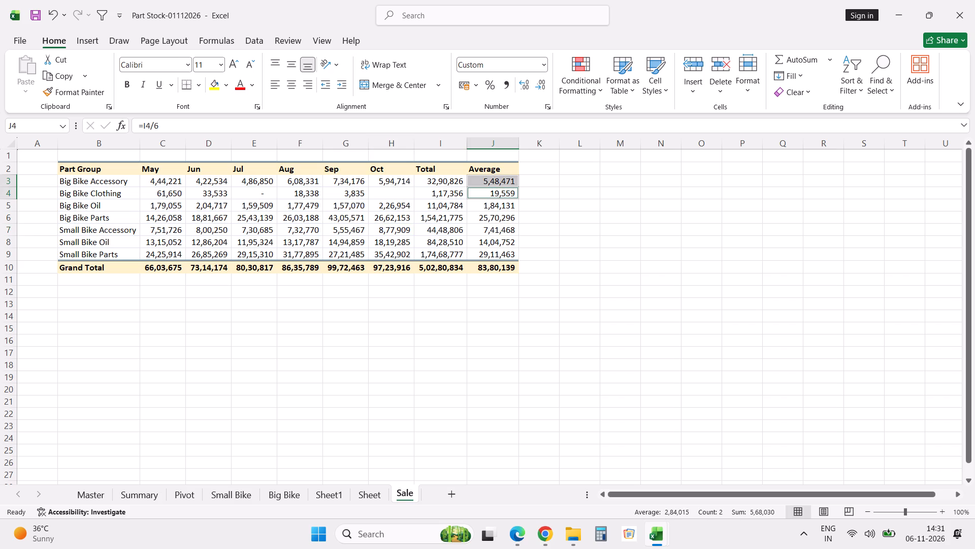
ctrl+click(503, 234)
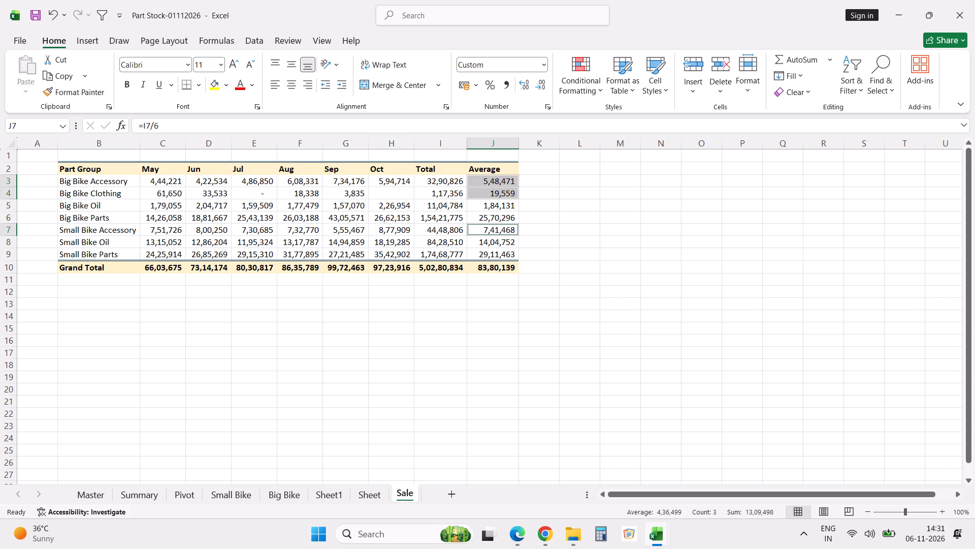
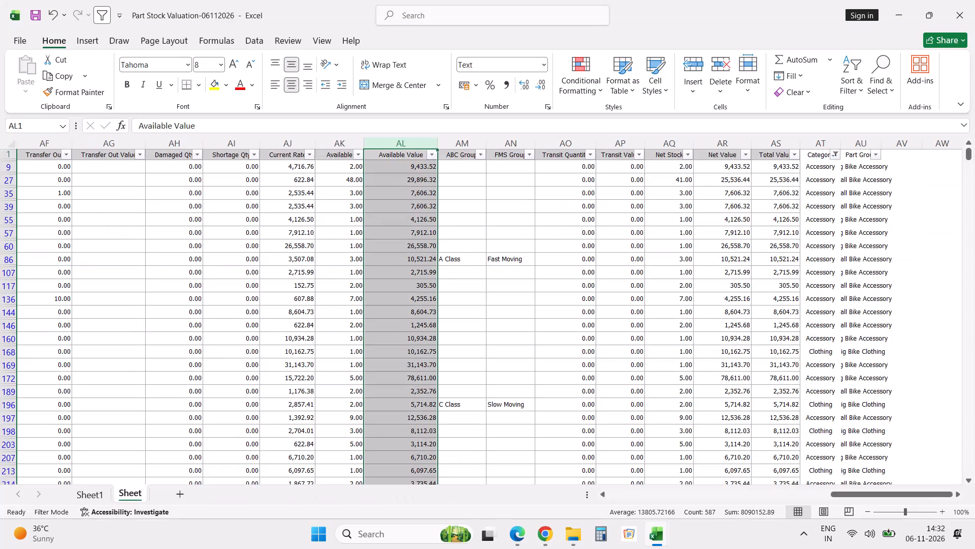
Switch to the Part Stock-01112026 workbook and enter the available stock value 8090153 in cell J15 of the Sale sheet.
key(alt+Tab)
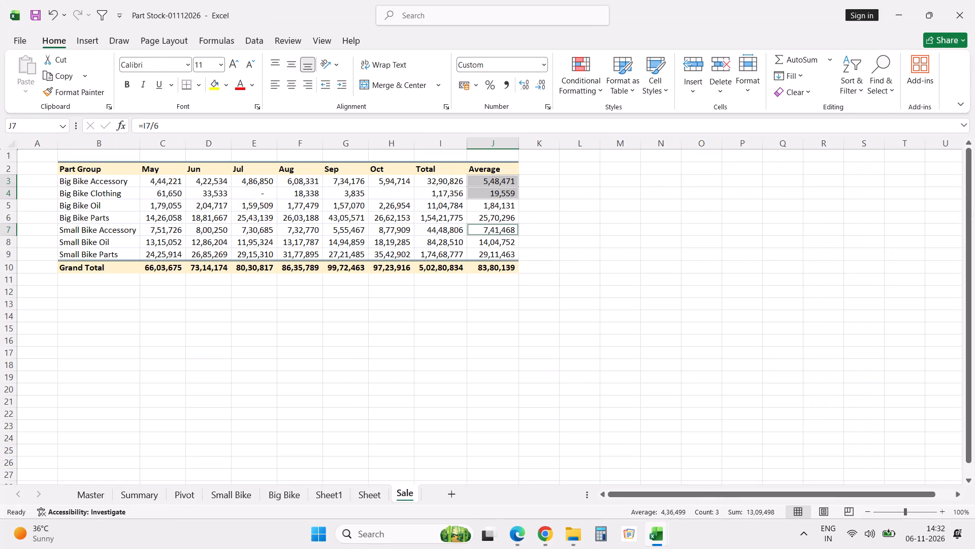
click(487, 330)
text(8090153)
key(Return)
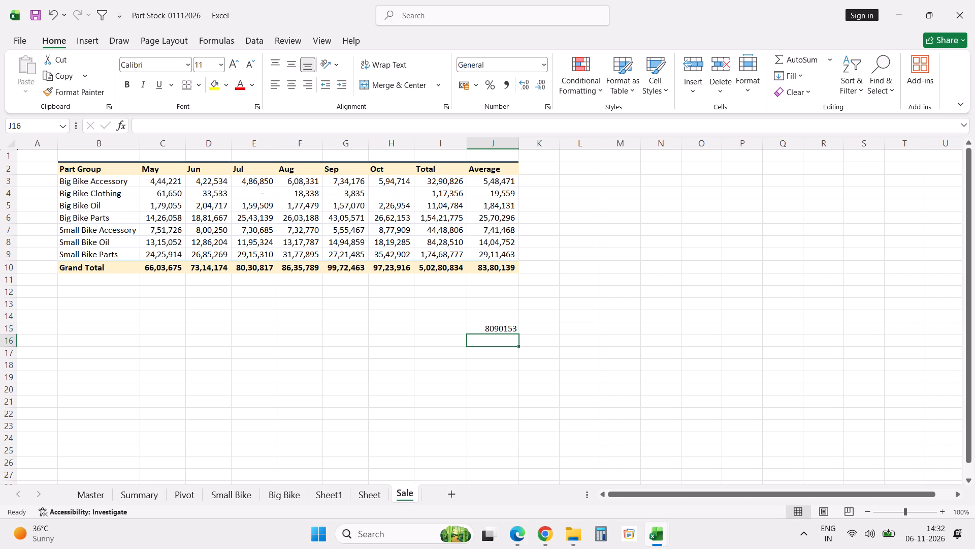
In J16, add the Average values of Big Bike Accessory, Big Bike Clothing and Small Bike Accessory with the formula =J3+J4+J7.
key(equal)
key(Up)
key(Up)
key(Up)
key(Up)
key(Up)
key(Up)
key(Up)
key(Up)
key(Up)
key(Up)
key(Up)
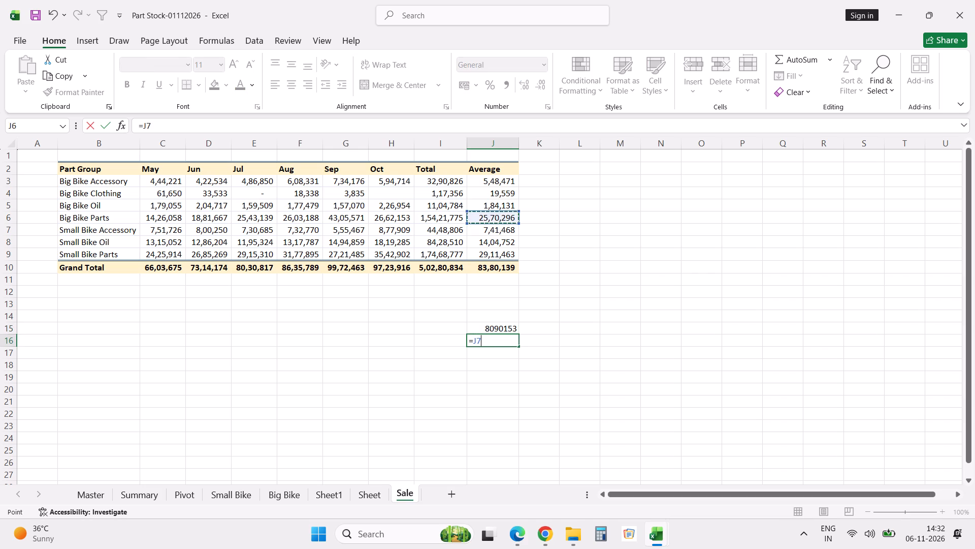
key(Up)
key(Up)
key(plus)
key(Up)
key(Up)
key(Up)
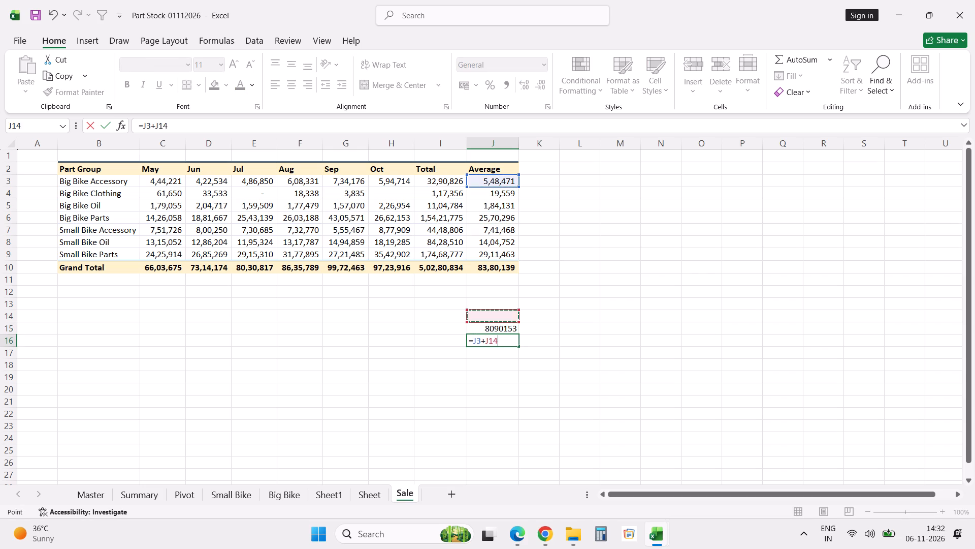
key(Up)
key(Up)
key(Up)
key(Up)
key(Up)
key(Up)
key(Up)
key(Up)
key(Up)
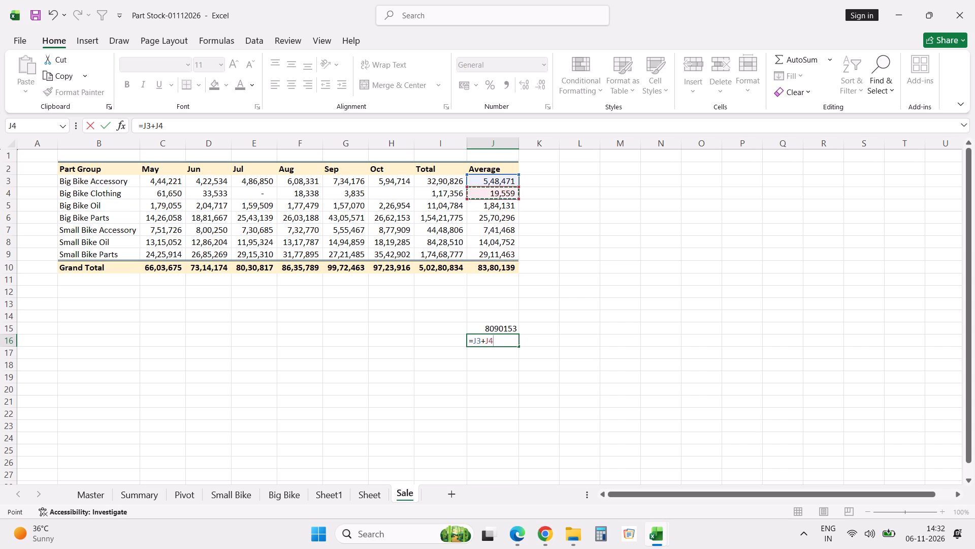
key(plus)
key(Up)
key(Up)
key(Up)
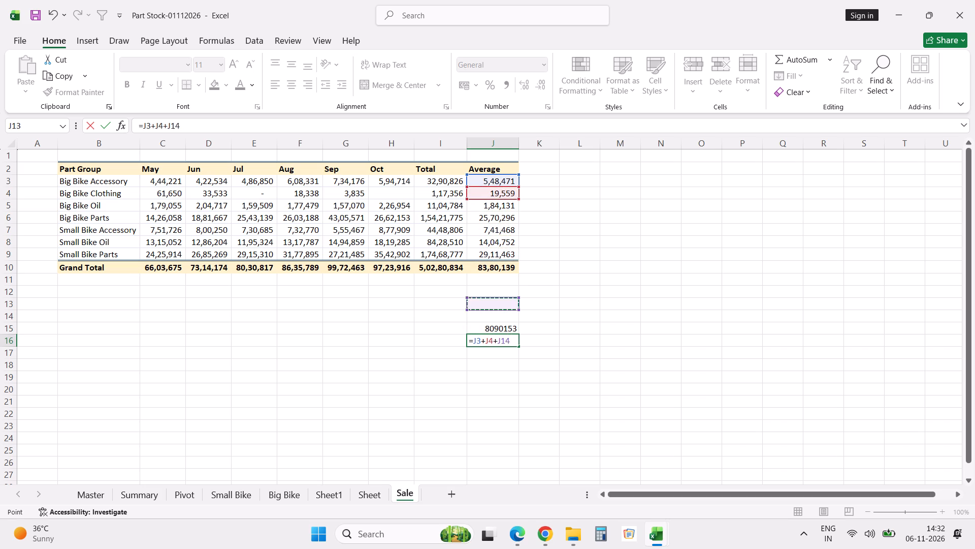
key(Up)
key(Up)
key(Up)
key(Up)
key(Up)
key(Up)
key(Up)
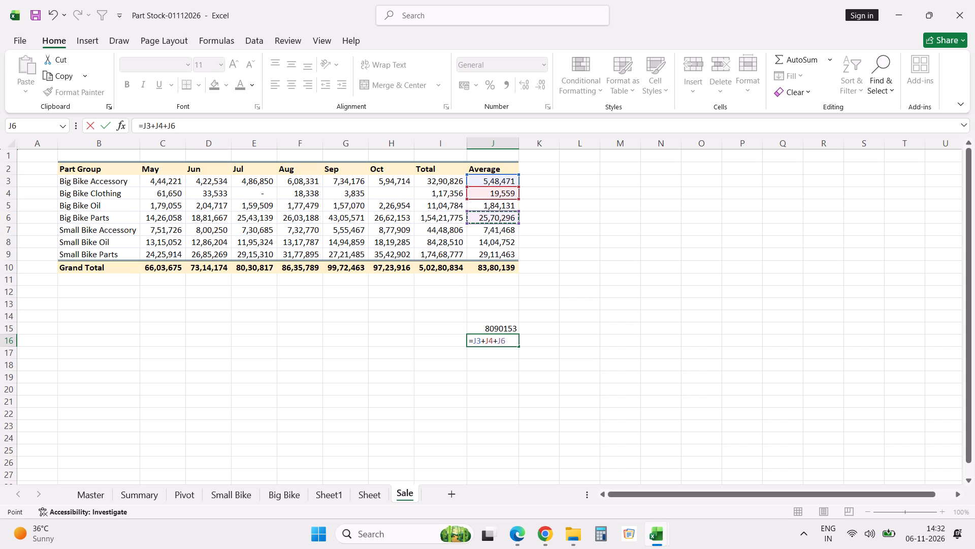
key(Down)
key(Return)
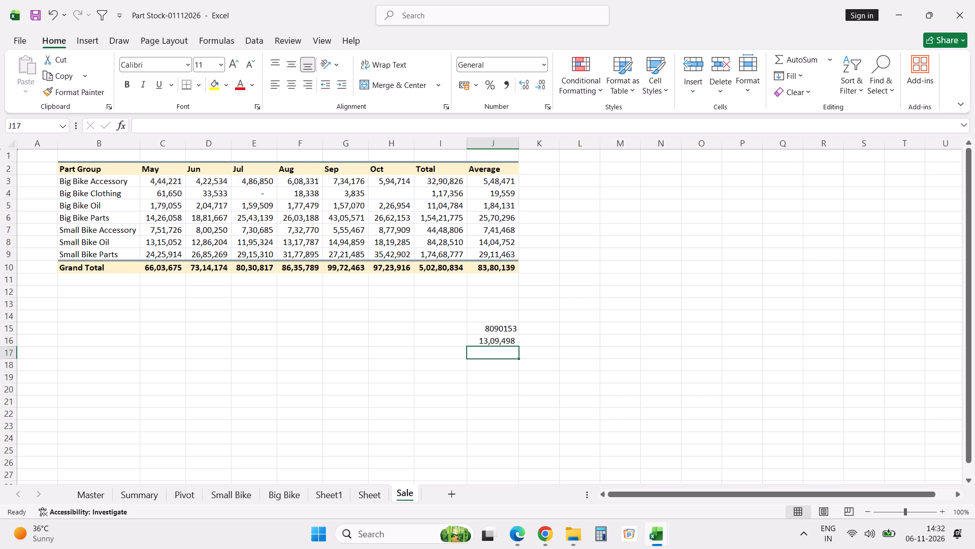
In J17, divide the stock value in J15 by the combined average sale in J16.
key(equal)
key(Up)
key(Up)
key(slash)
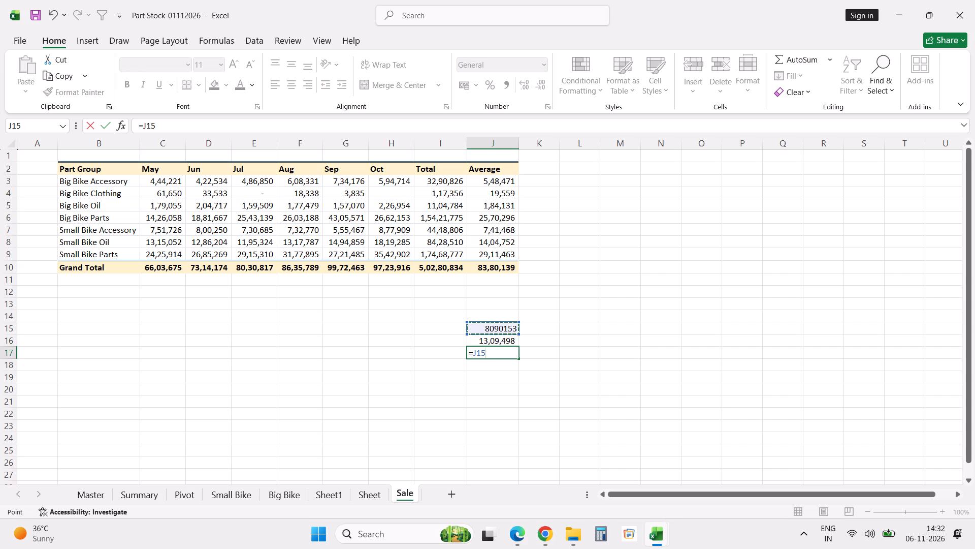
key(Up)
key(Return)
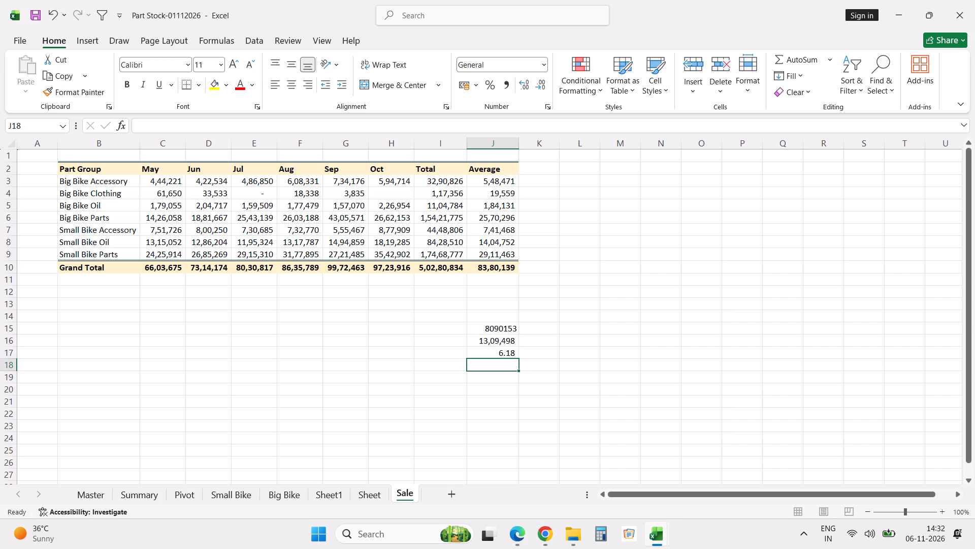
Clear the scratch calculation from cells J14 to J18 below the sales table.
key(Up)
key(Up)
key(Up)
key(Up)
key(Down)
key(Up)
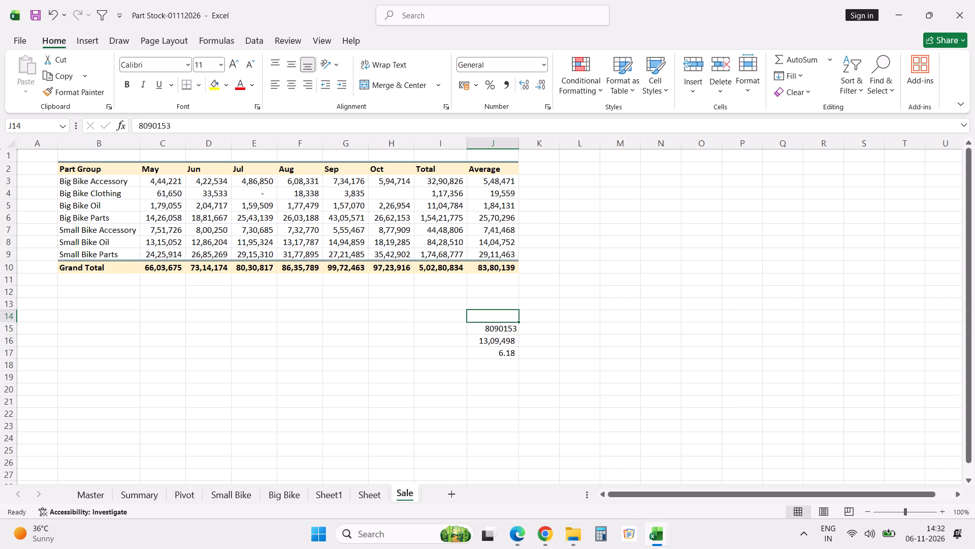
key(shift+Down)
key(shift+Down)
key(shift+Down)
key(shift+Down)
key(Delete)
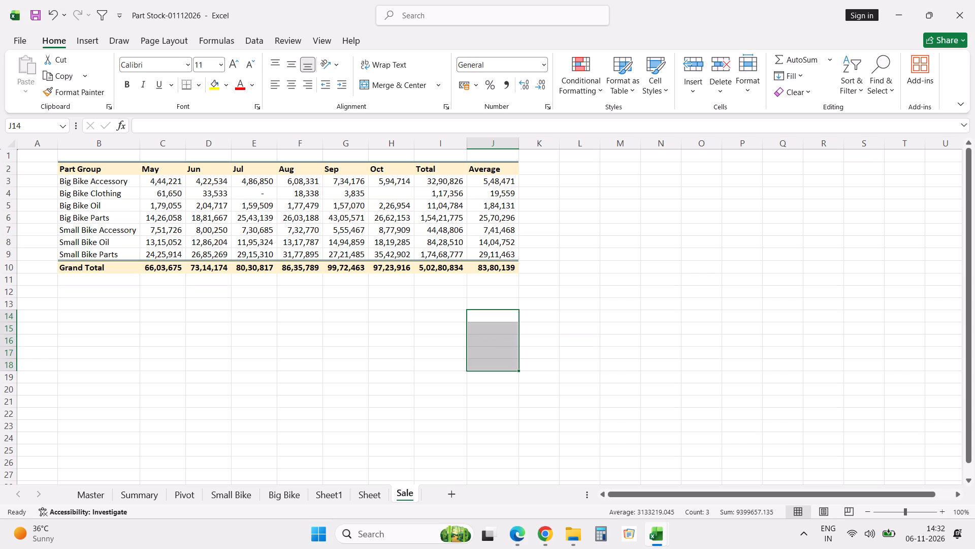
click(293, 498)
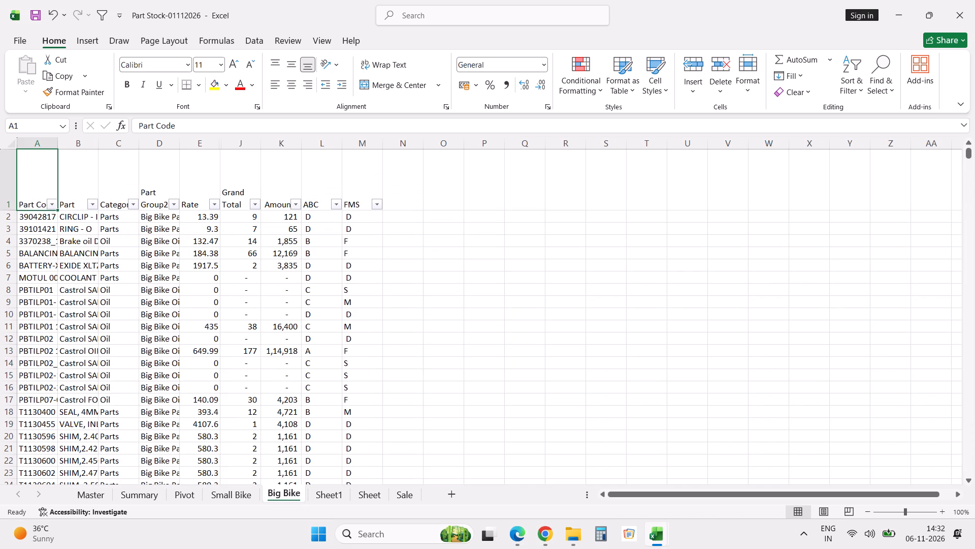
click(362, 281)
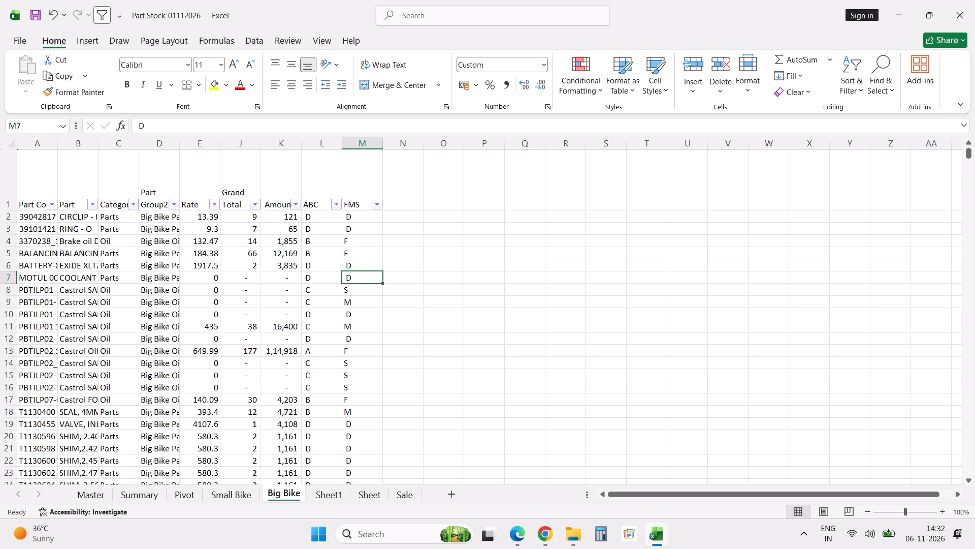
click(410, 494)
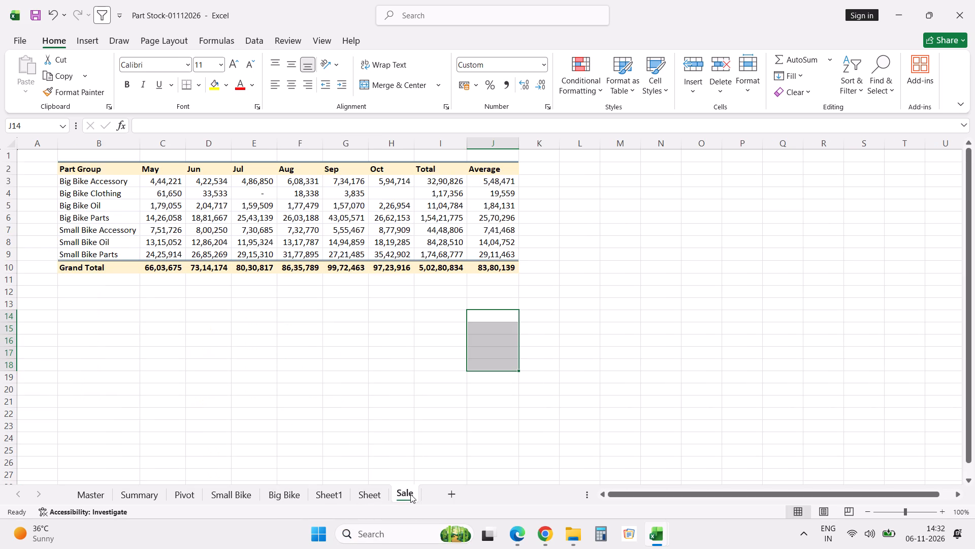
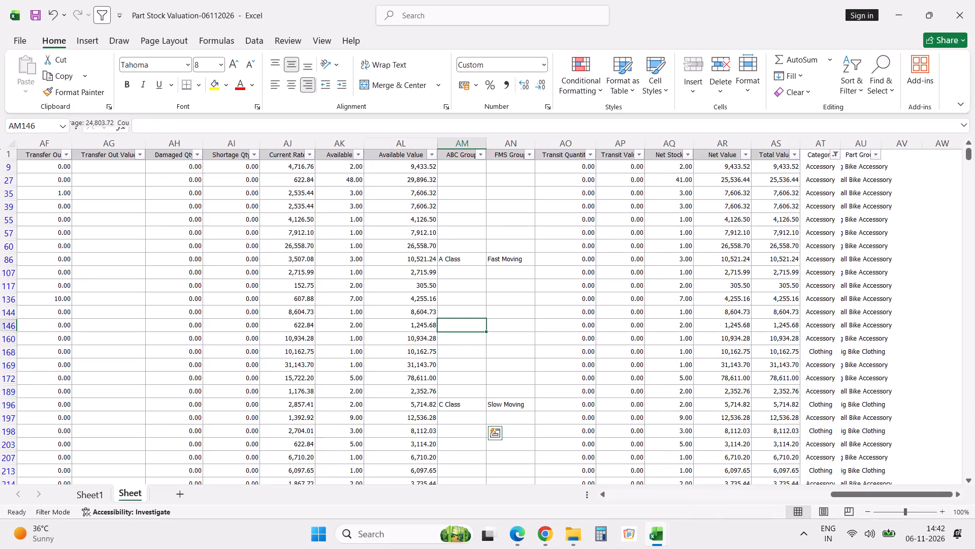
Copy the filtered Accessory and Clothing stock table, including headers, from the Sheet worksheet into a new worksheet starting at A1.
click(392, 145)
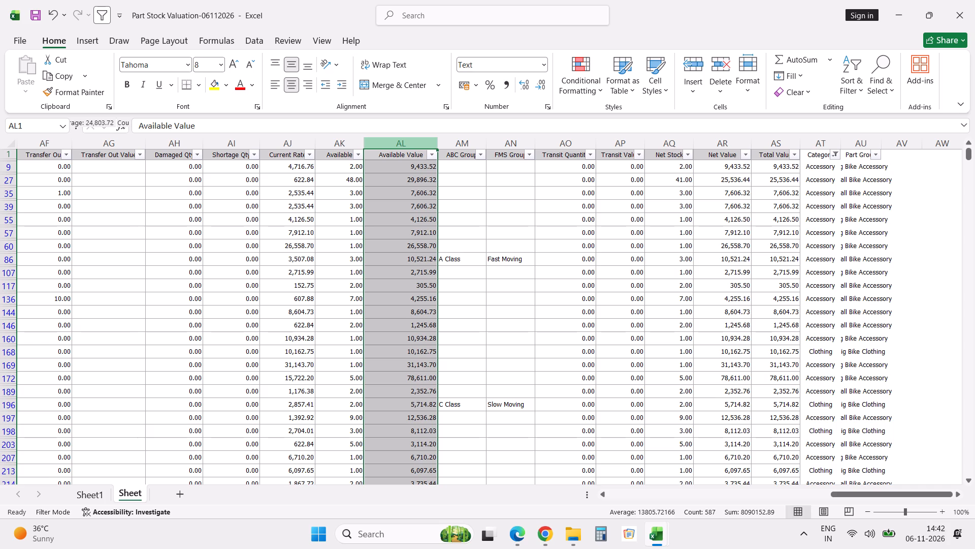
click(116, 157)
key(ctrl+Left)
key(Left)
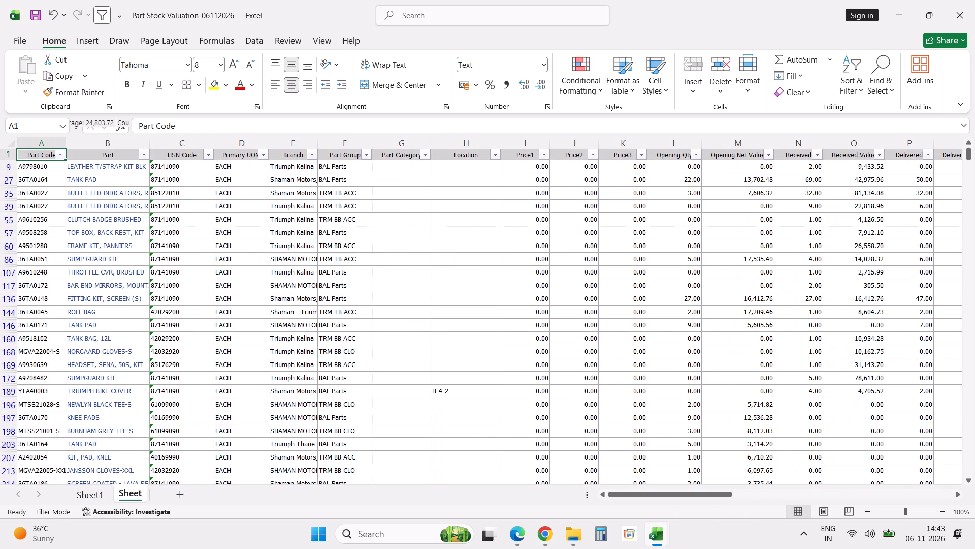
key(ctrl+shift+Down)
key(ctrl+shift+Right)
key(ctrl+c)
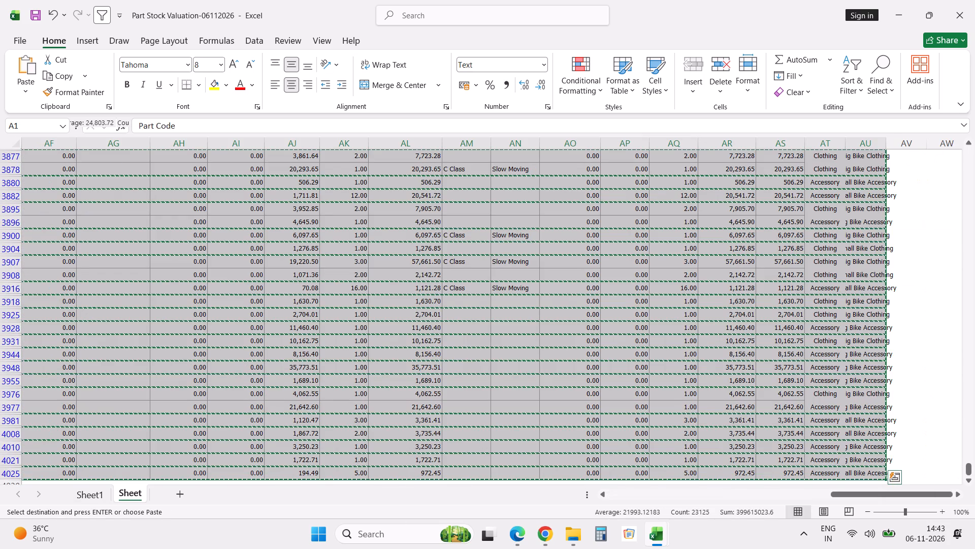
click(182, 495)
key(ctrl+v)
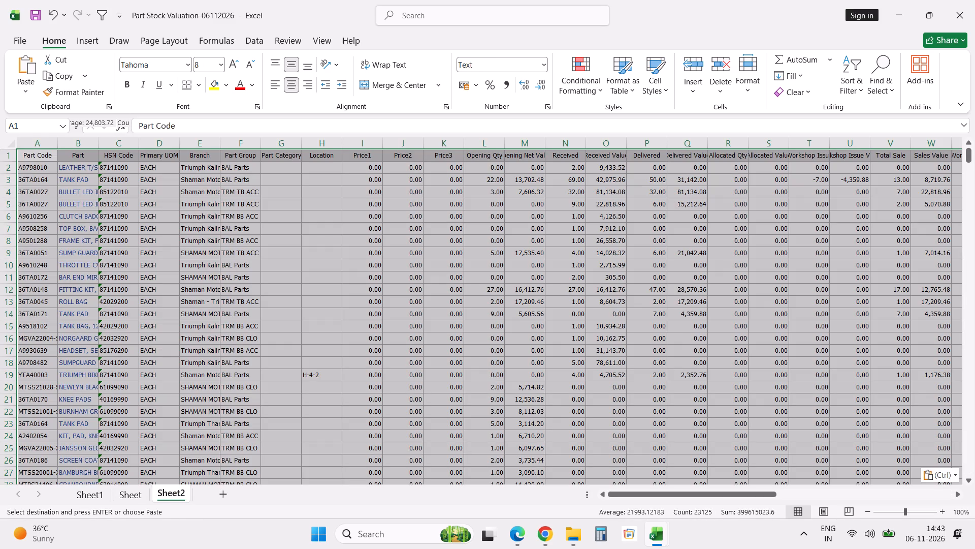
Format the numeric cells from Price1 to Total Value, I2 to AS587, in comma style with no decimal places.
click(365, 169)
key(ctrl+shift+Right)
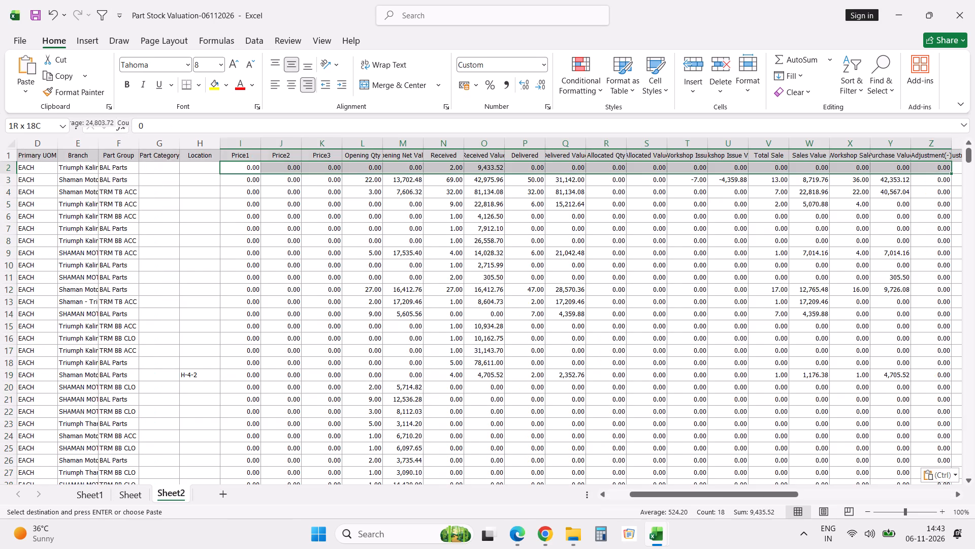
key(shift+Right)
key(shift+Right)
key(shift+Right)
key(shift+Right)
key(shift+Right)
key(shift+Right)
key(shift+Right)
key(shift+Right)
key(shift+Right)
key(shift+Right)
key(shift+Right)
key(shift+Right)
key(shift+Right)
key(shift+Right)
key(shift+Right)
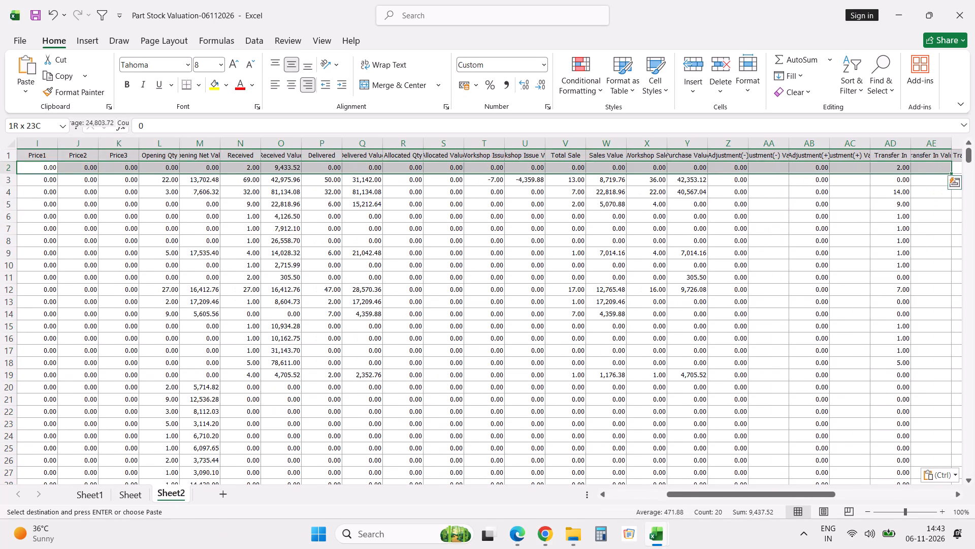
key(shift+Right)
key(shift+Right)
key(shift+Right)
key(shift+Right)
key(shift+Right)
key(shift+Right)
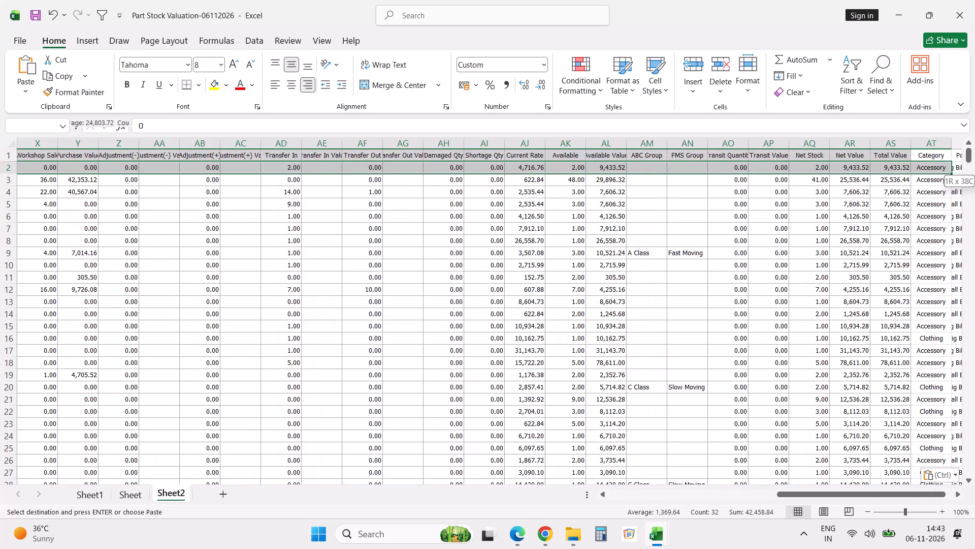
key(shift+Left)
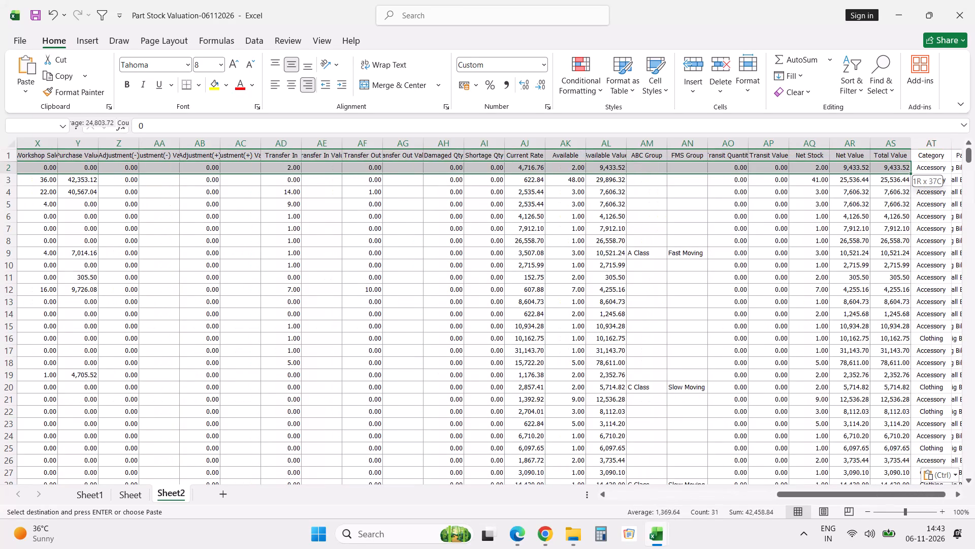
key(ctrl+shift+Down)
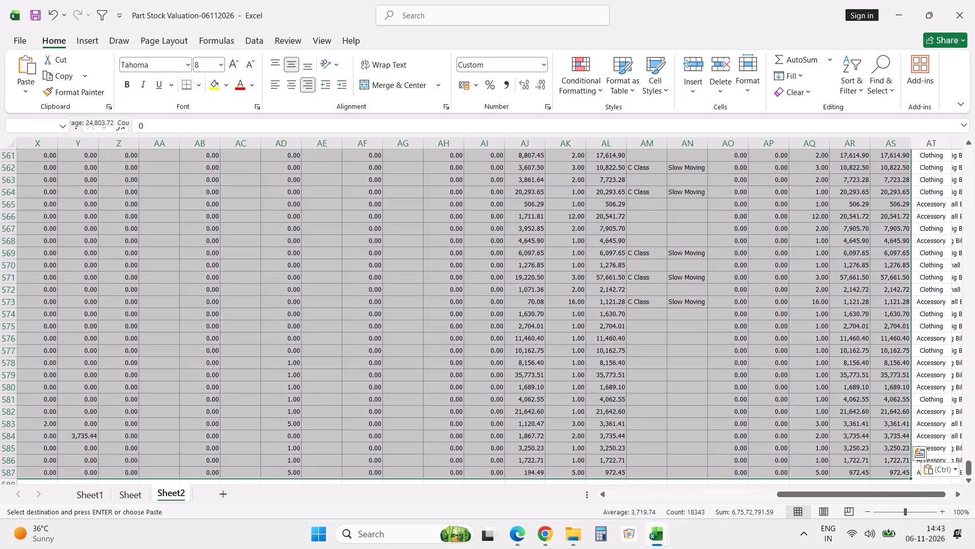
click(507, 86)
triple_click(543, 86)
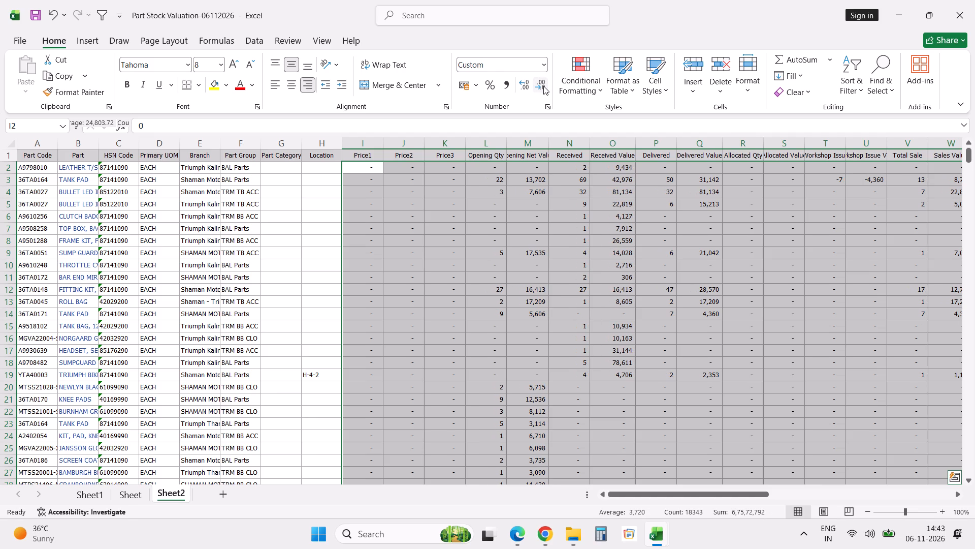
Return to the Part Code header in cell A1 of the new worksheet.
click(363, 160)
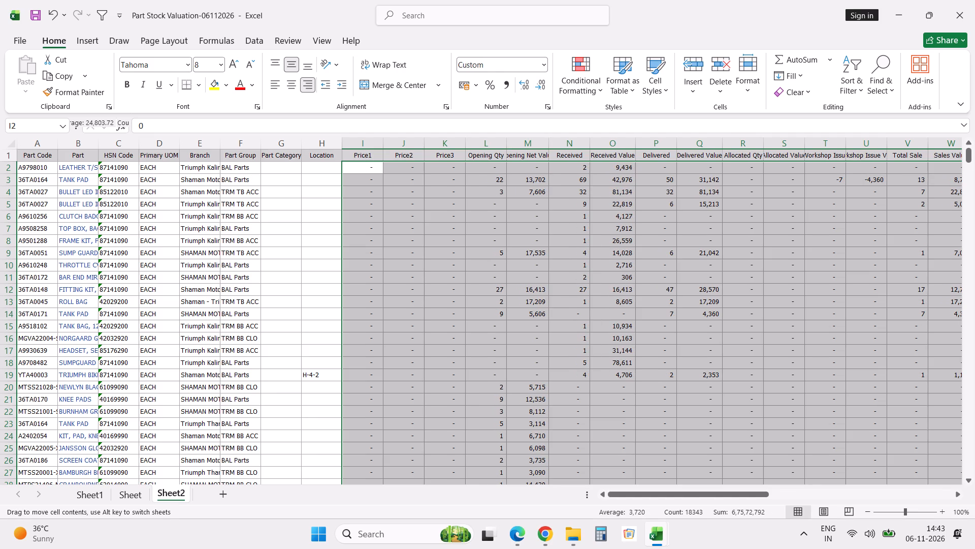
click(365, 156)
key(ctrl+Left)
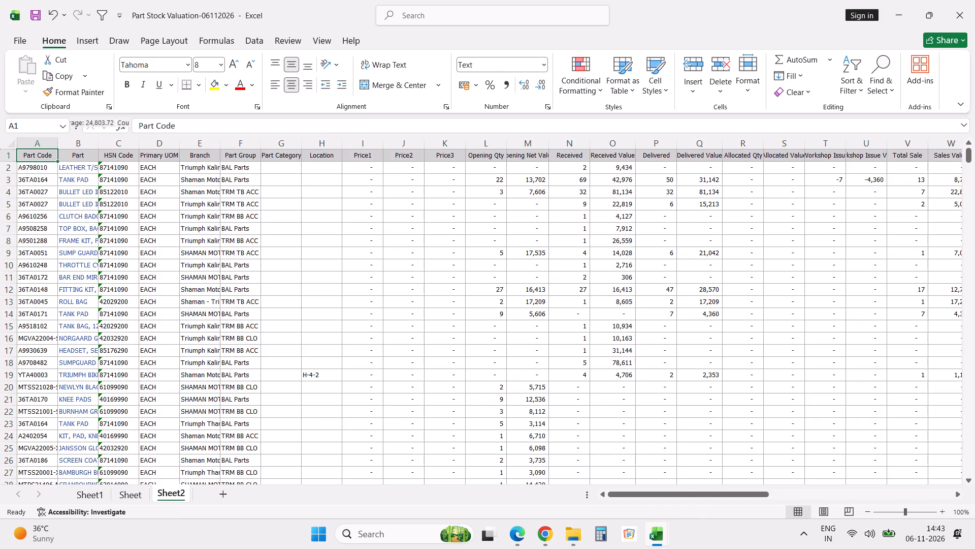
key(Left)
key(Left)
key(Left)
key(Left)
key(Left)
key(Left)
key(Left)
key(Left)
key(Left)
key(Left)
key(Left)
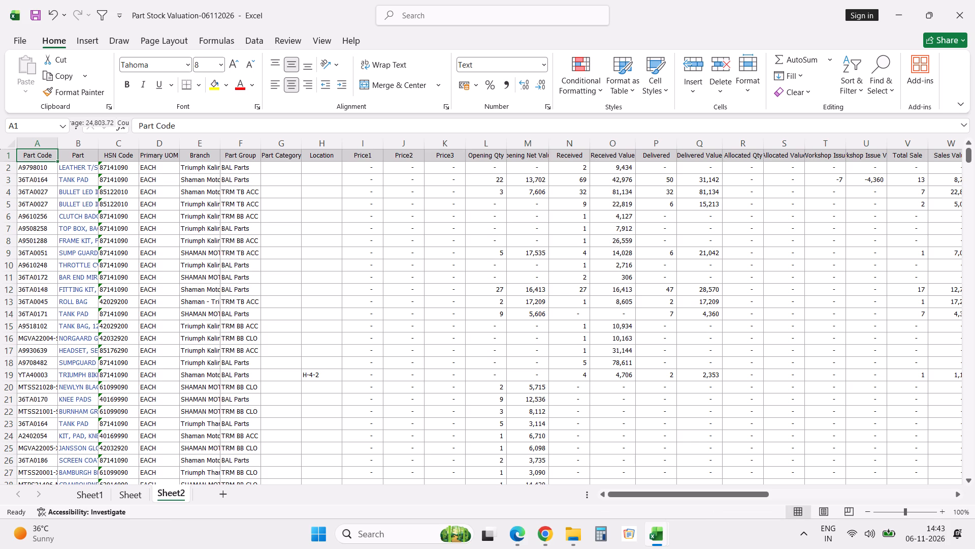
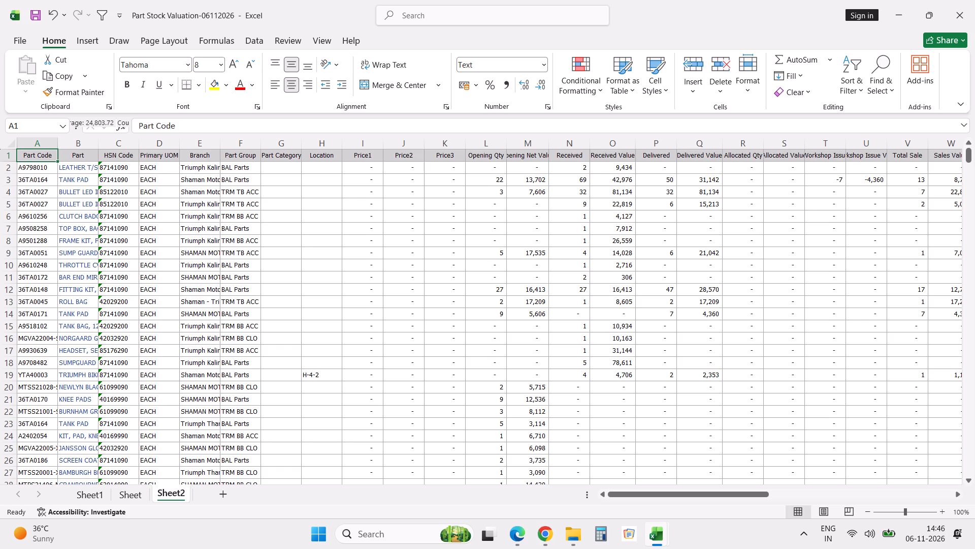
Add filters to the header row of the new stock sheet and filter the Category column to show only Clothing.
key(alt+d)
text(ff)
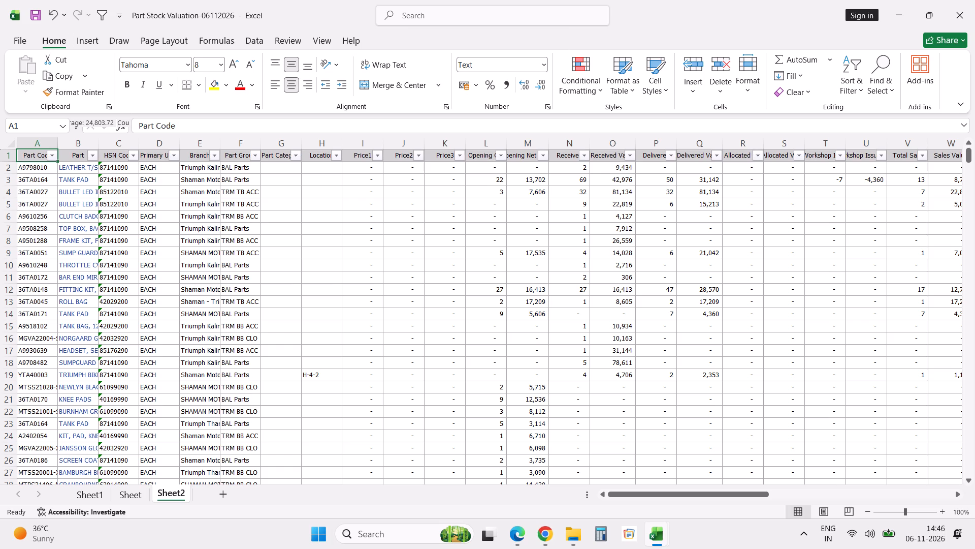
key(ctrl+Right)
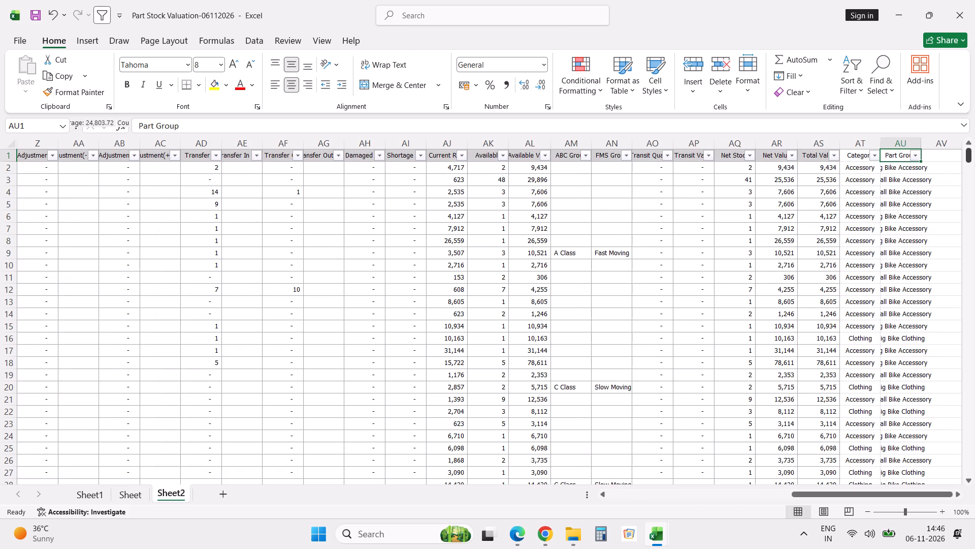
click(877, 156)
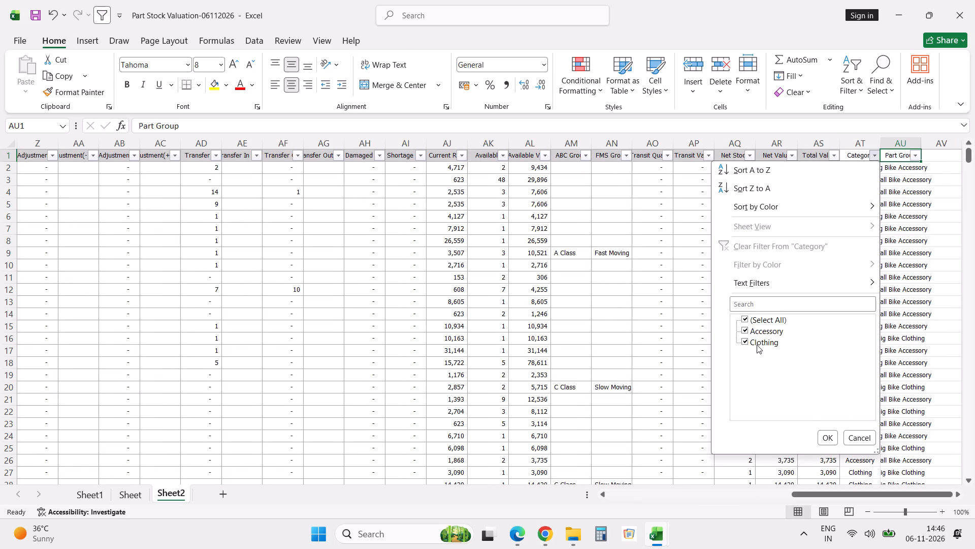
click(764, 331)
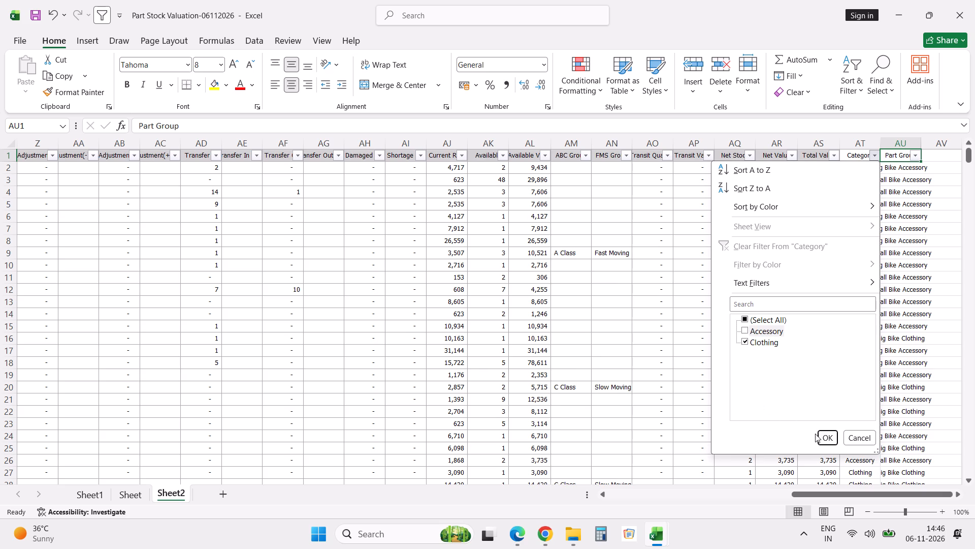
click(829, 440)
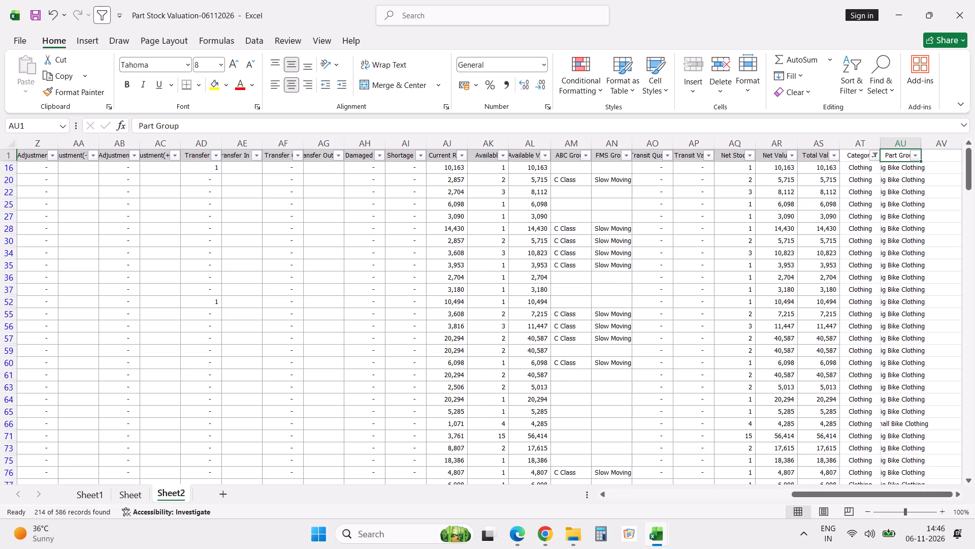
Examine the filtered clothing rows, checking part details and the opening, received, sales and transfer columns, particularly for the Leith jacket in row 57.
click(688, 159)
key(ctrl+Left)
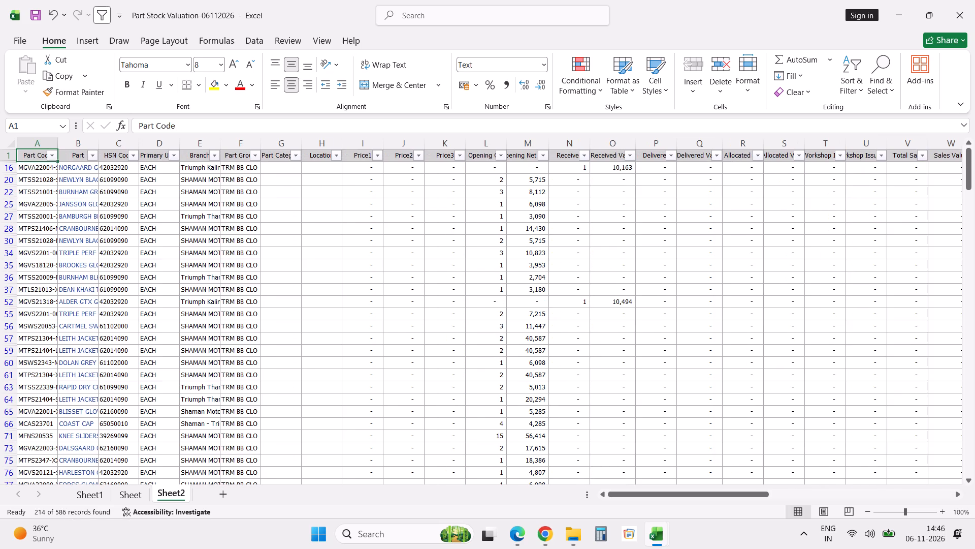
key(Right)
key(Right)
key(Right)
key(Right)
key(Right)
key(Right)
key(Right)
key(Right)
key(Right)
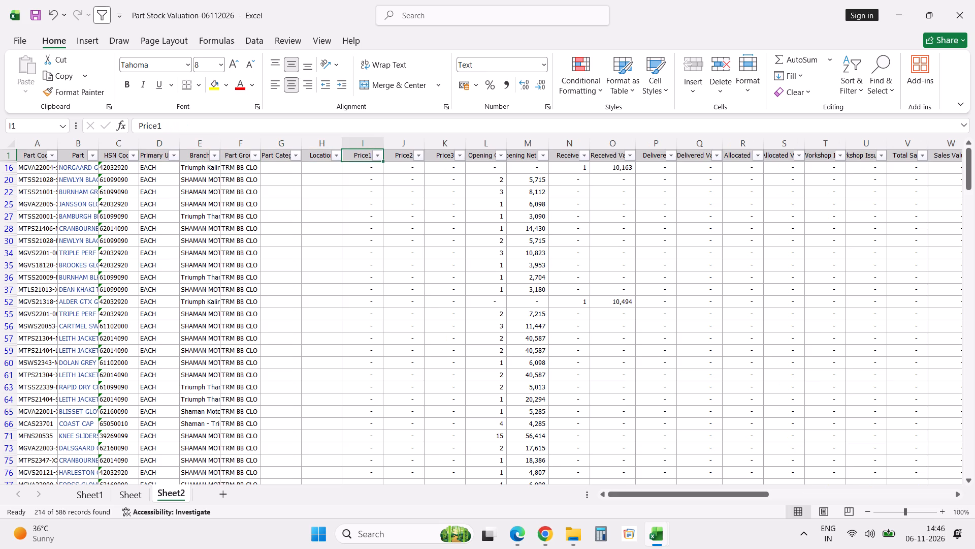
key(Right)
key(Right)
key(Right)
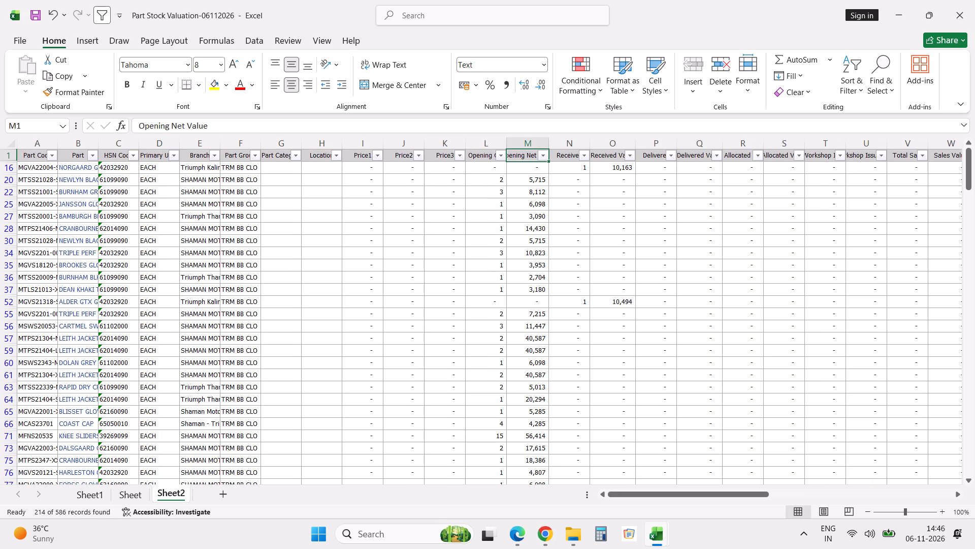
key(Right)
key(Down)
key(Down)
key(Down)
key(Down)
key(Down)
key(Down)
key(Down)
key(Down)
key(Down)
key(Down)
key(Down)
key(Down)
key(Down)
key(Down)
key(Down)
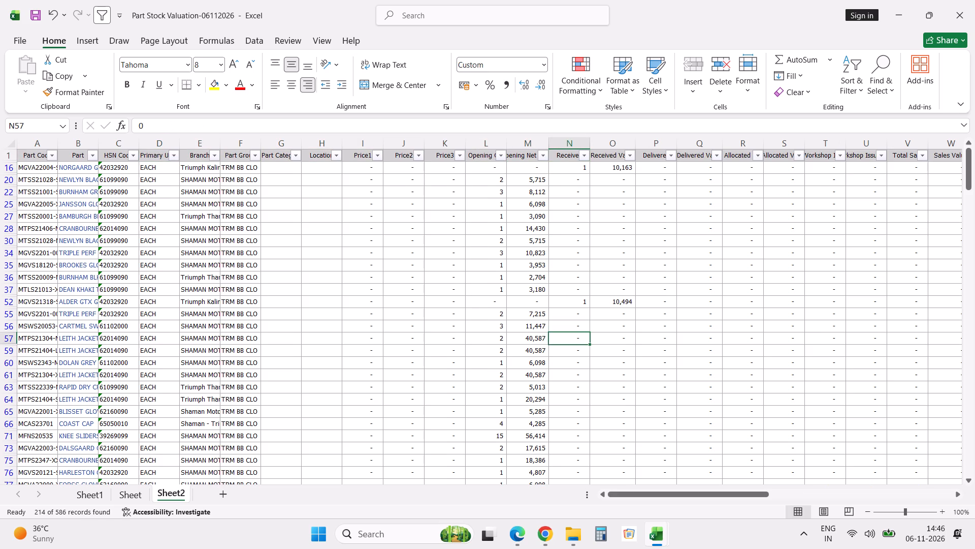
key(Left)
key(Left)
key(Left)
key(Left)
key(Left)
key(Left)
key(Left)
key(Left)
key(Left)
key(Left)
key(Left)
key(Left)
key(Left)
key(Left)
key(Left)
key(Left)
key(Left)
key(Left)
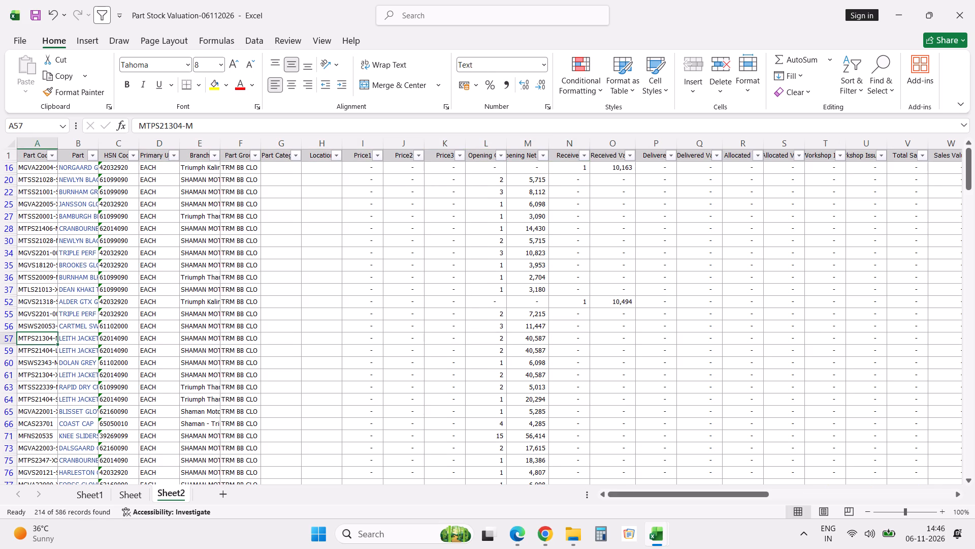
key(Right)
key(Right)
key(Right)
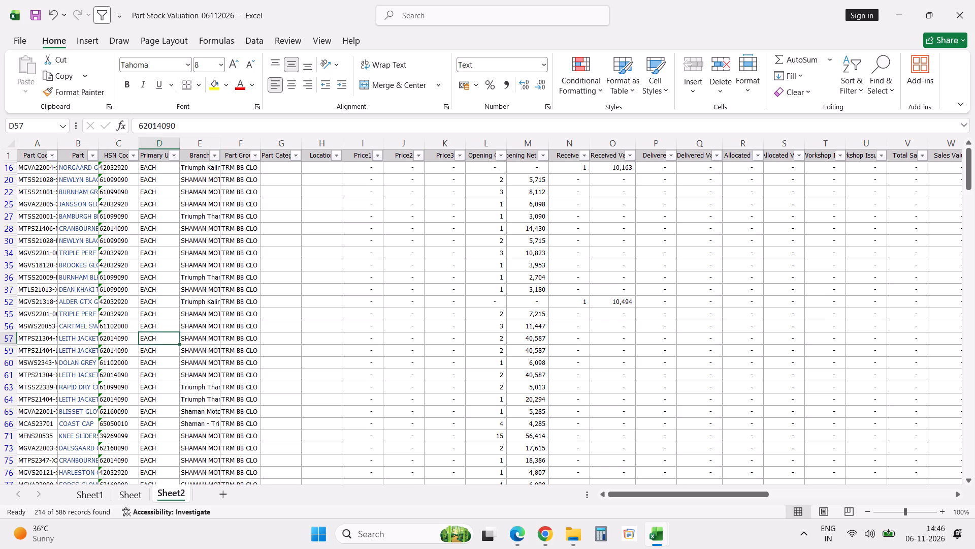
key(Right)
key(Right)
key(Right)
key(Right)
key(Right)
key(Right)
key(Right)
key(Right)
key(Right)
key(Right)
key(Right)
key(Right)
key(Right)
key(Right)
key(Right)
key(Right)
key(Right)
key(Right)
key(Right)
key(Right)
key(Right)
key(Right)
key(Right)
key(Right)
key(Right)
key(Right)
key(Right)
key(Right)
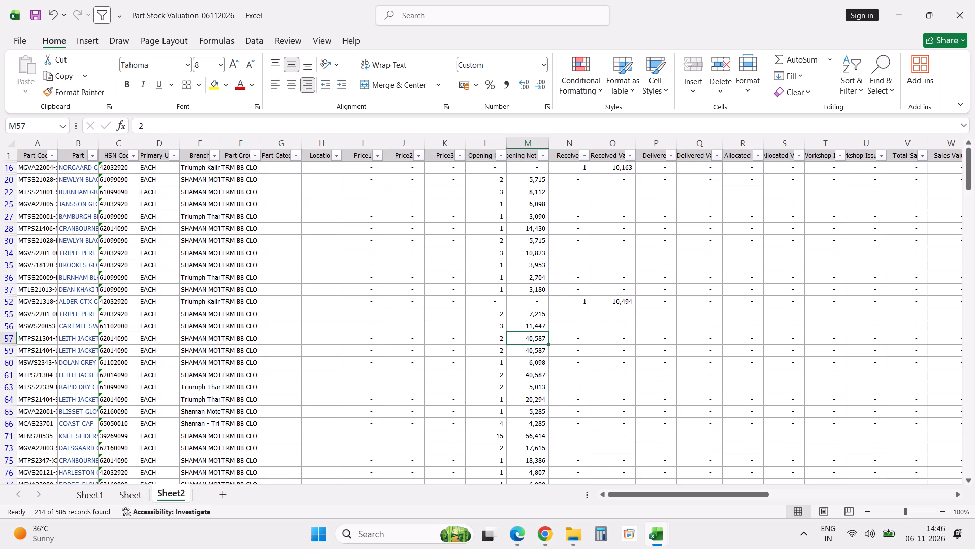
key(Right)
Copy the Leith jacket's part code MTPS21304-M from cell A57.
key(ctrl+Left)
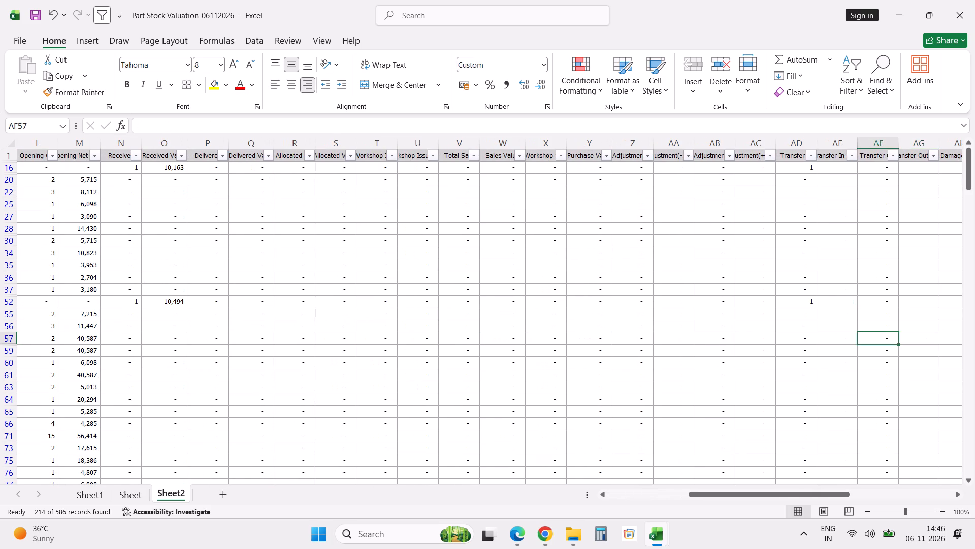
key(Left)
key(Left)
key(Left)
key(Left)
key(Left)
key(Left)
key(Left)
key(Left)
key(Left)
key(Left)
key(Left)
key(Left)
key(Left)
key(Left)
key(Left)
key(Left)
key(Left)
key(Left)
key(Left)
key(Left)
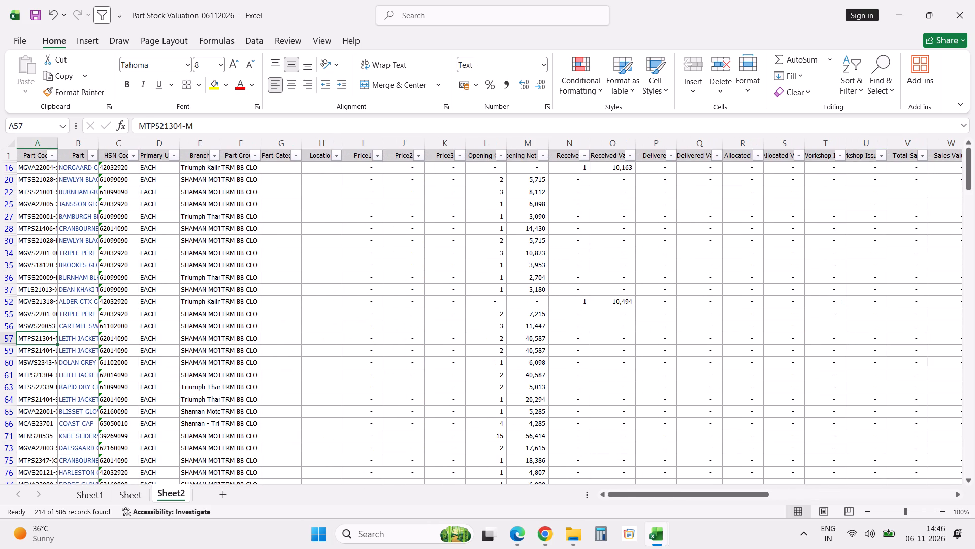
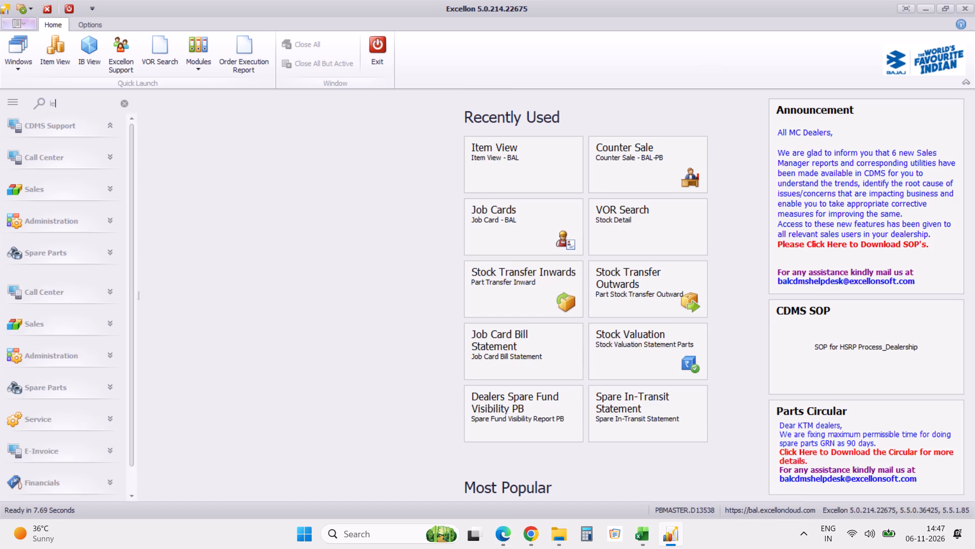
Search the navigation for "ledger" and open the spare parts Part Ledger report.
text(dger)
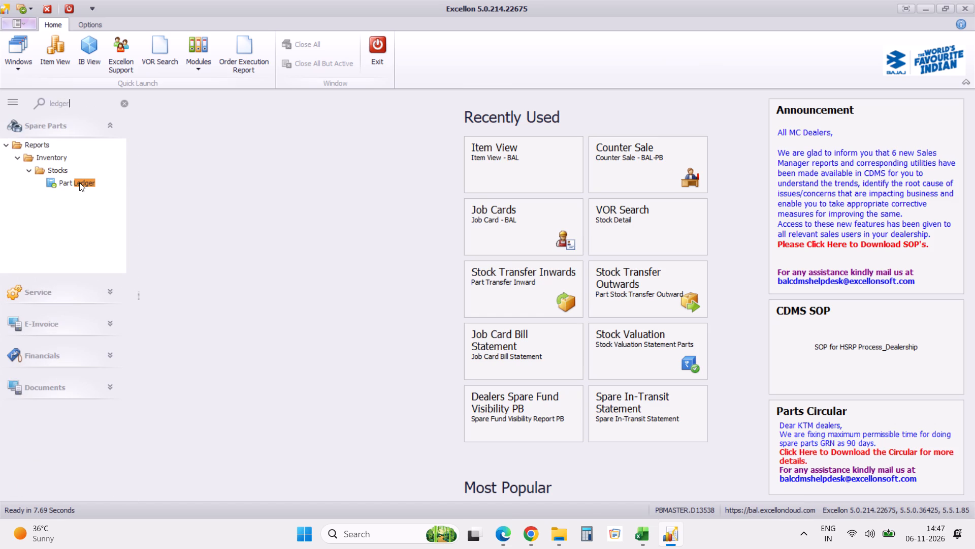
click(79, 182)
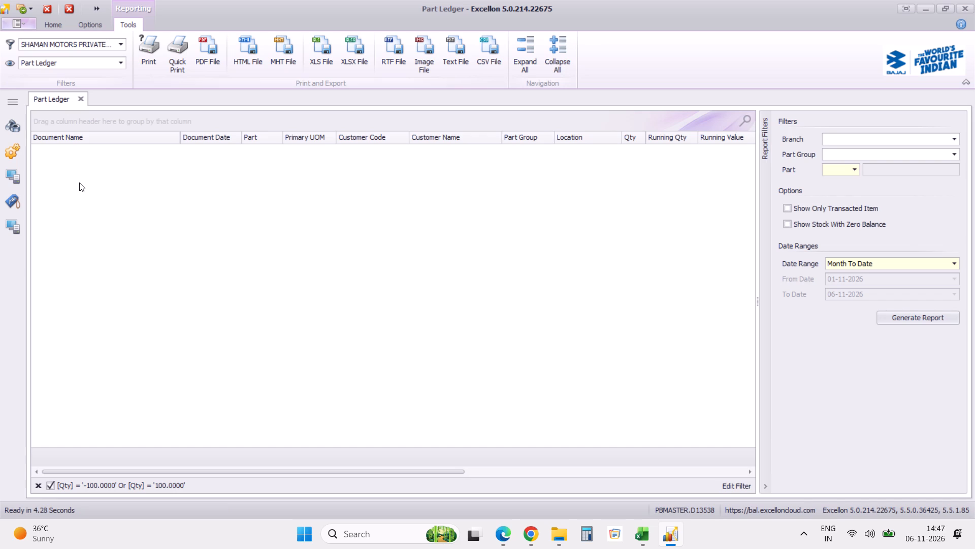
Generate the month-to-date ledger for part code MTPS21304-M and turn off the quantity filter on the results.
click(834, 171)
key(ctrl+v)
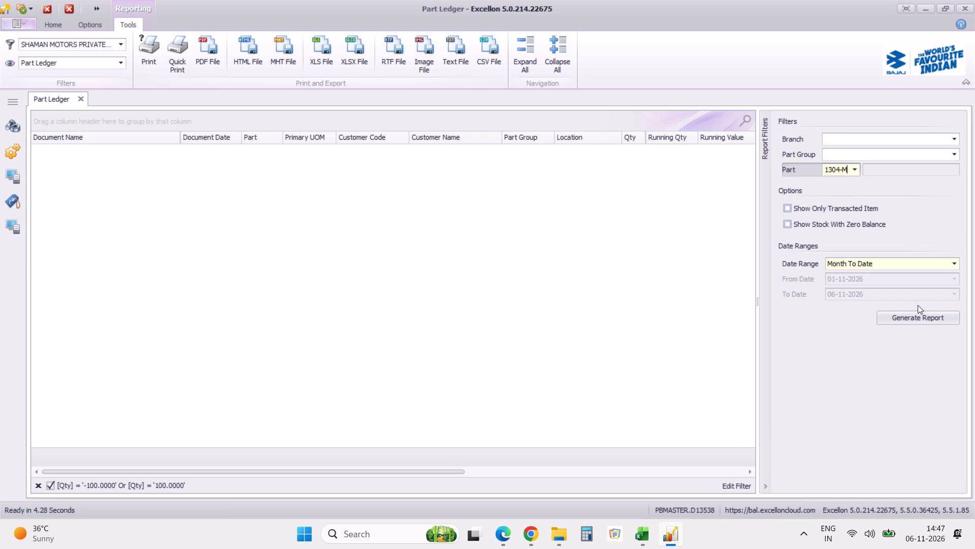
click(920, 324)
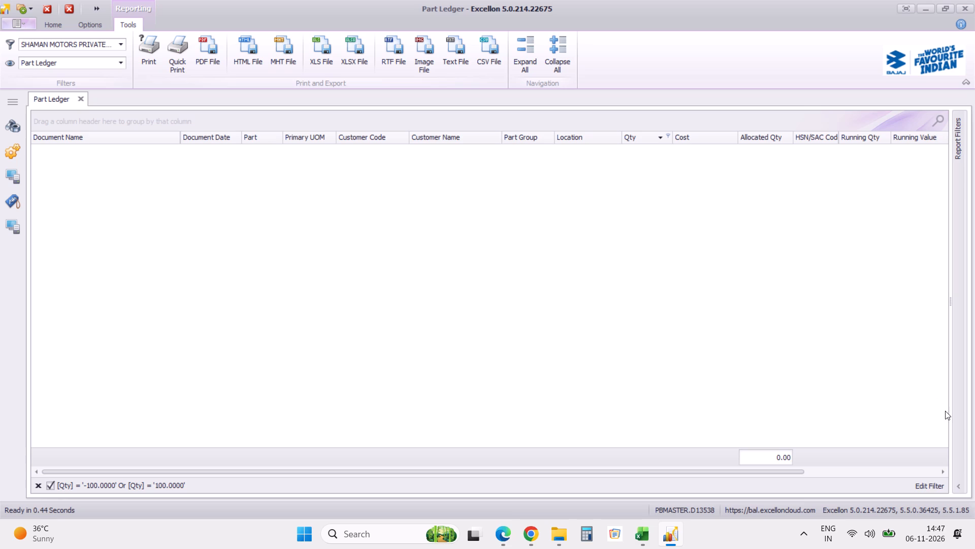
click(52, 487)
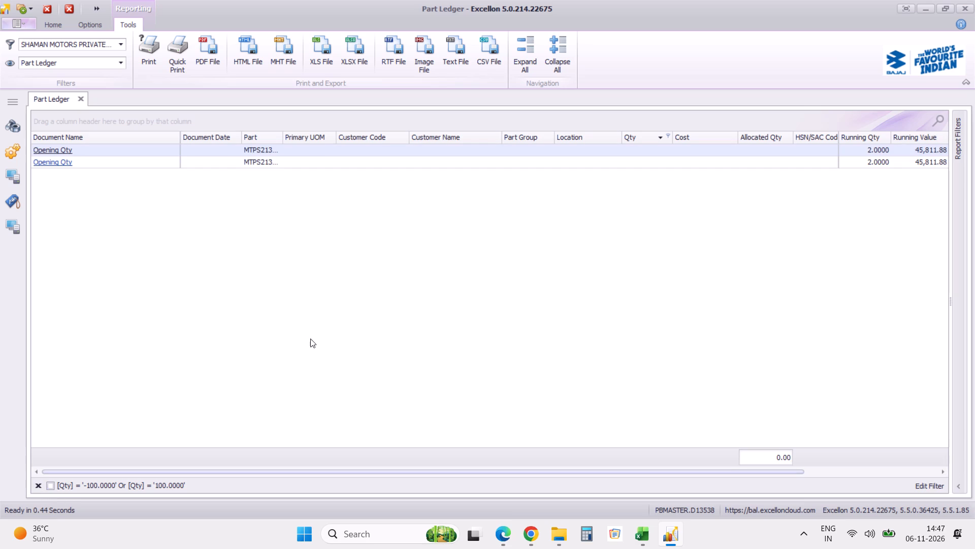
Generate the part's ledger for the Previous Year date range and clear the quantity filter completely.
click(960, 483)
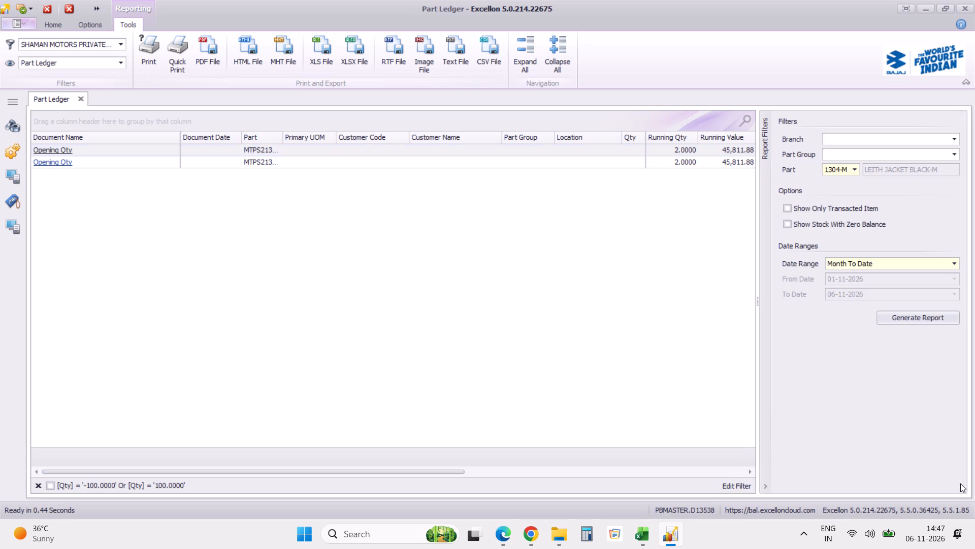
click(954, 261)
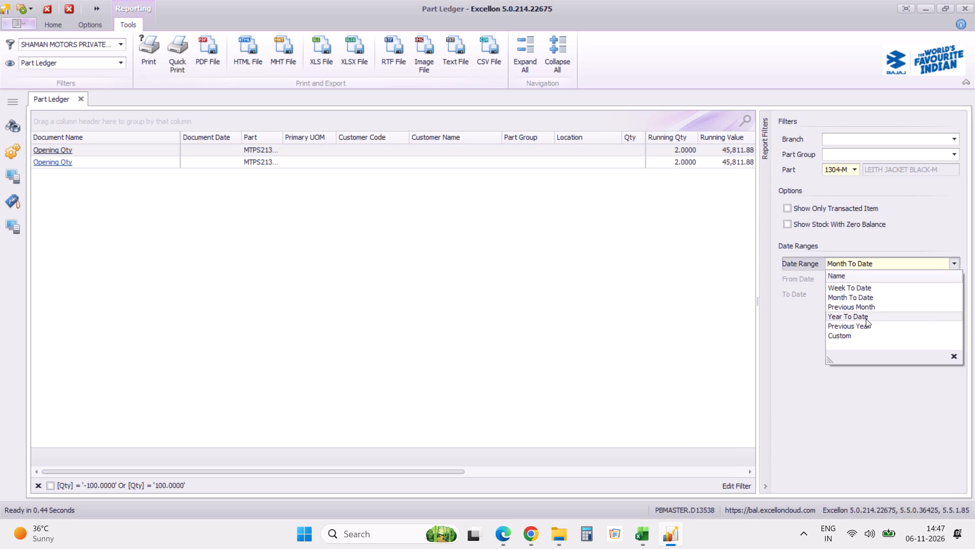
click(865, 326)
click(908, 312)
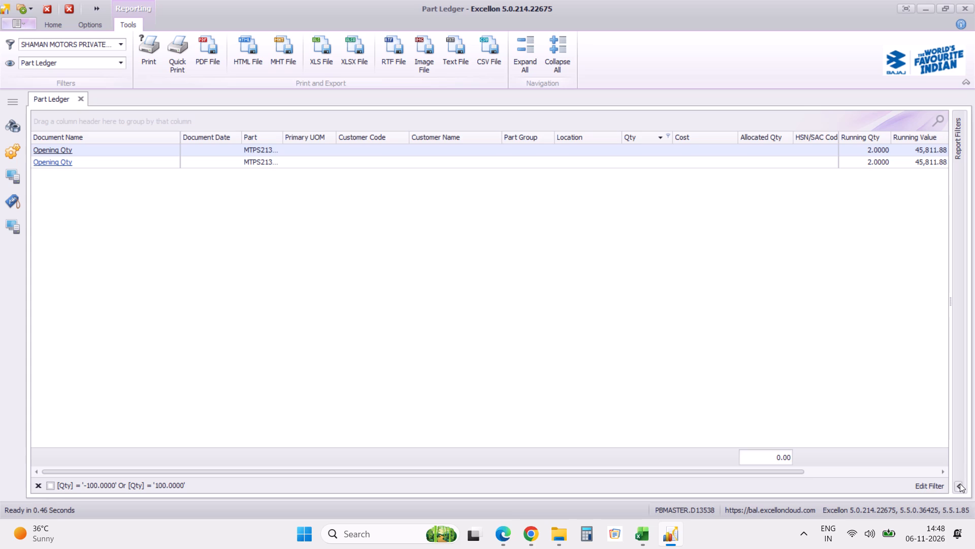
click(38, 487)
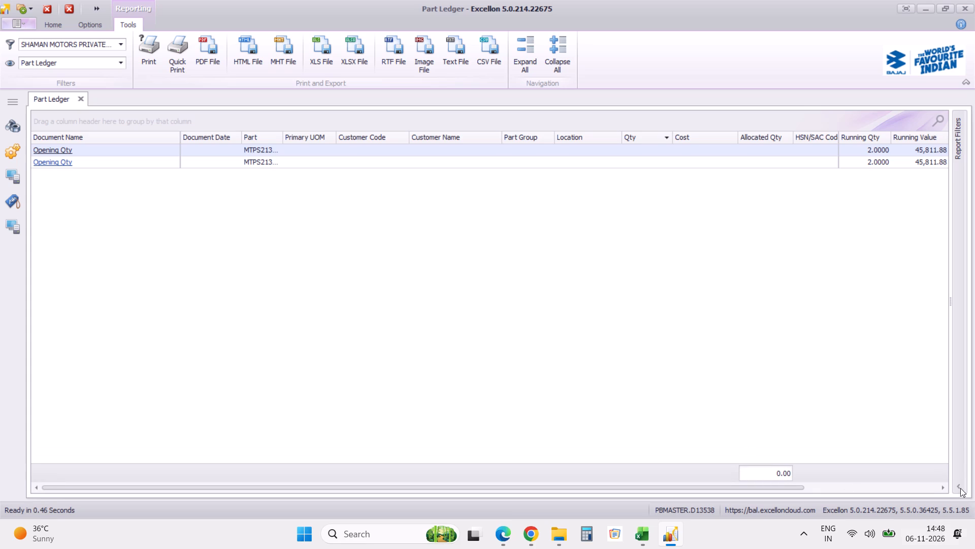
Change the report's date range to Custom with a From Date of 01-01-2025.
click(958, 484)
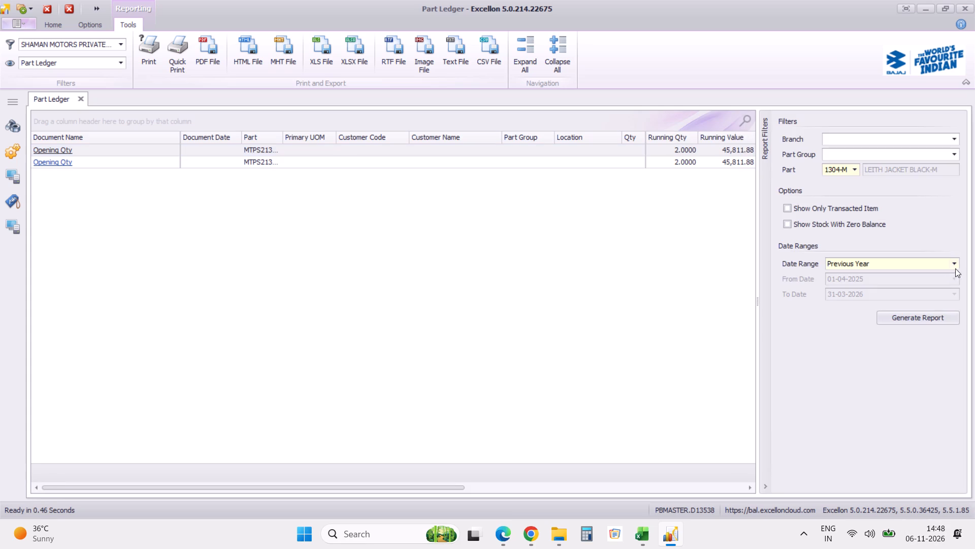
click(957, 262)
click(851, 338)
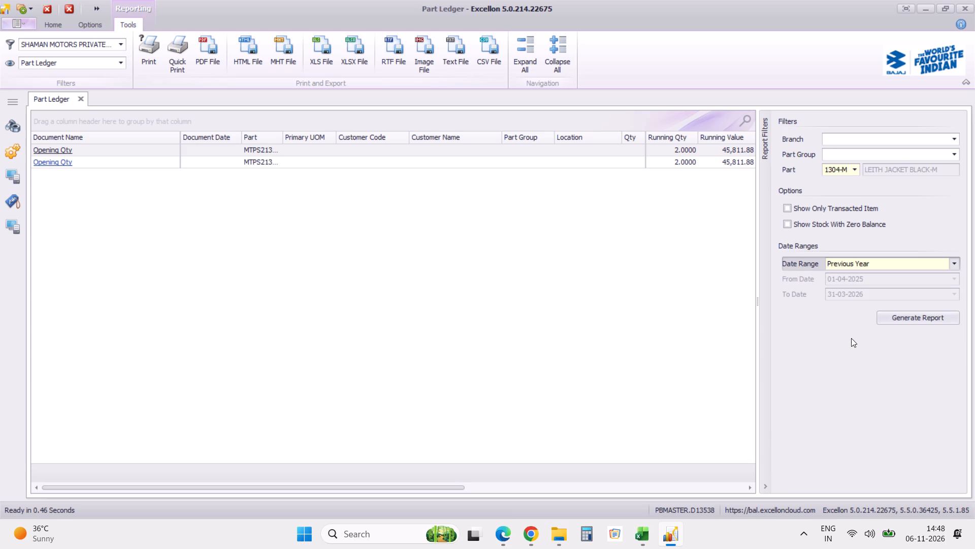
key(Tab)
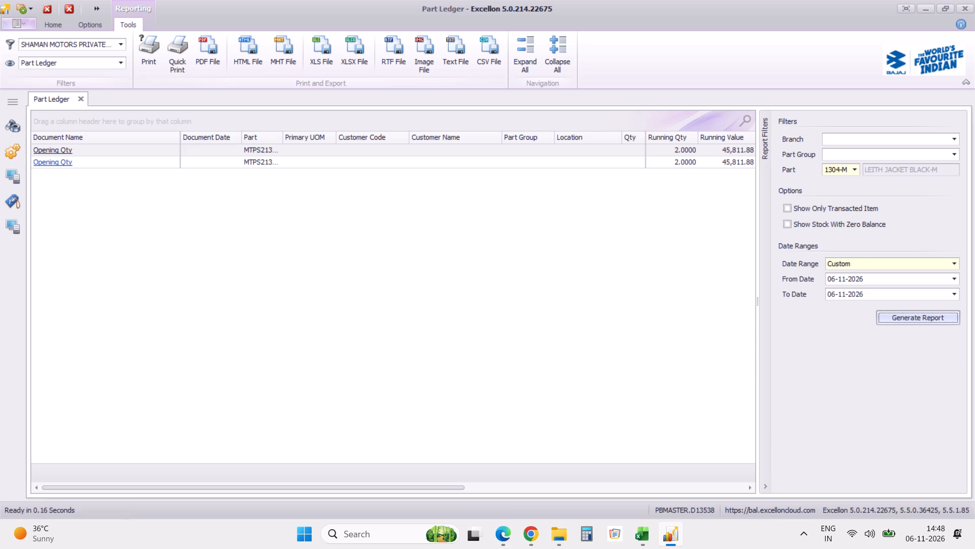
click(831, 277)
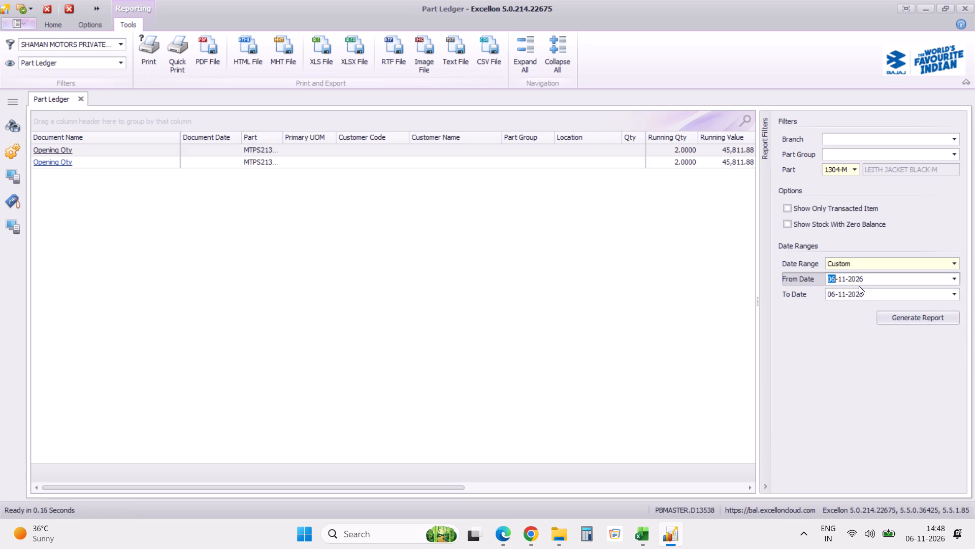
text(01)
key(Right)
text(01)
key(Right)
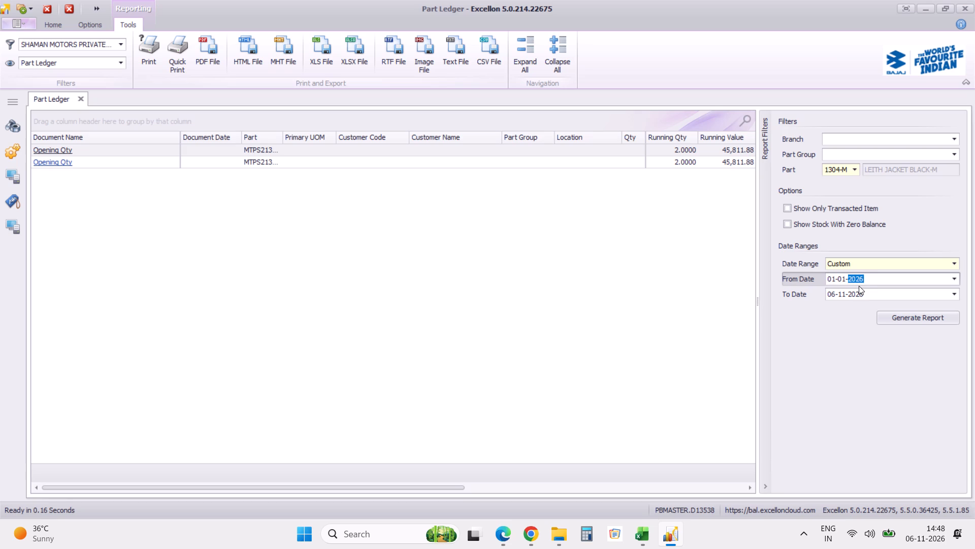
text(2025)
key(Tab)
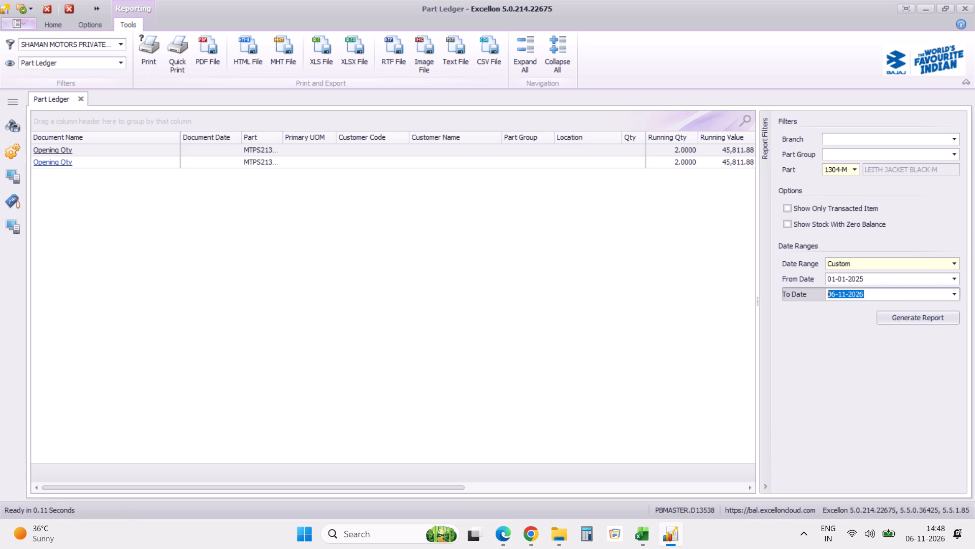
Set the To Date to 31-12-2026 and try to generate the ledger for this range.
text(31)
key(Right)
text(12)
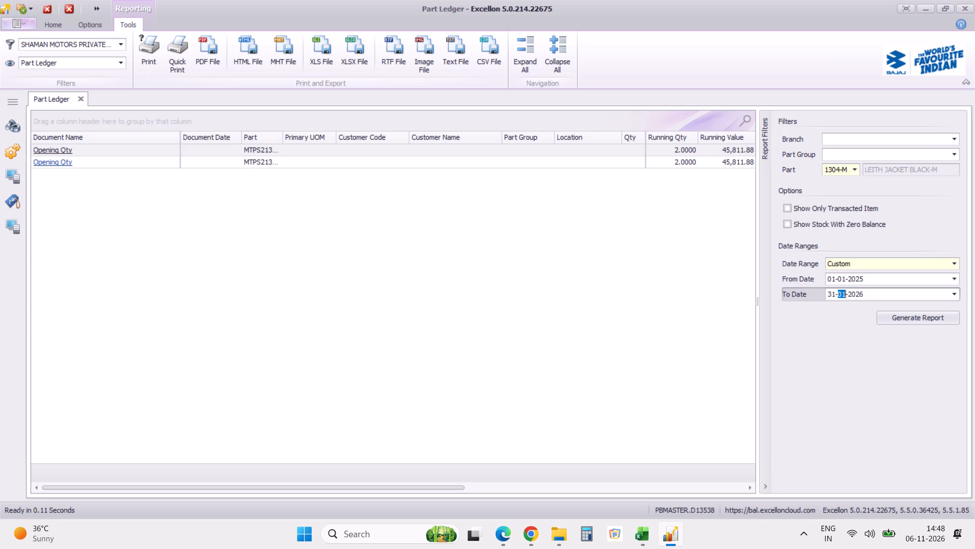
click(925, 318)
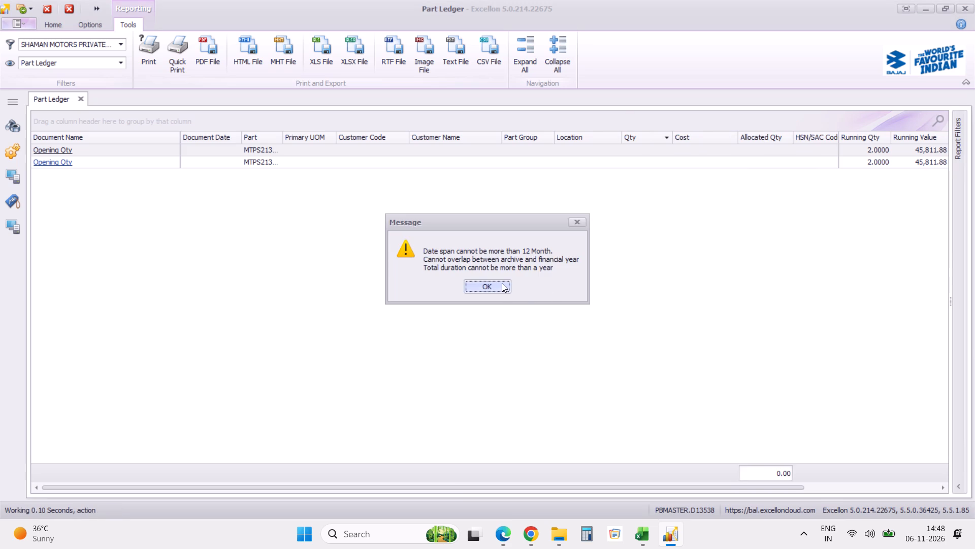
click(502, 283)
Set the From Date to 01-01-2026 and generate the Leith jacket's ledger through 31-12-2026.
click(960, 487)
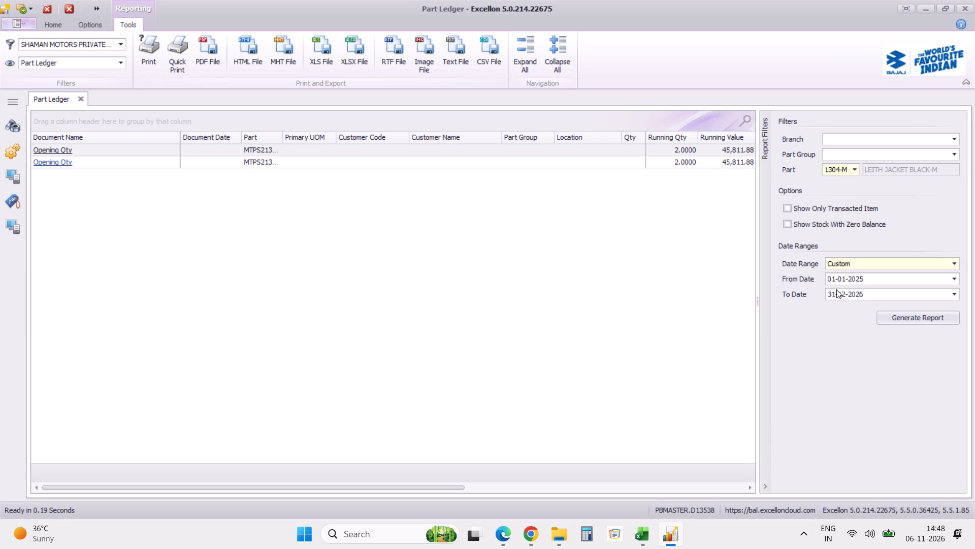
click(857, 281)
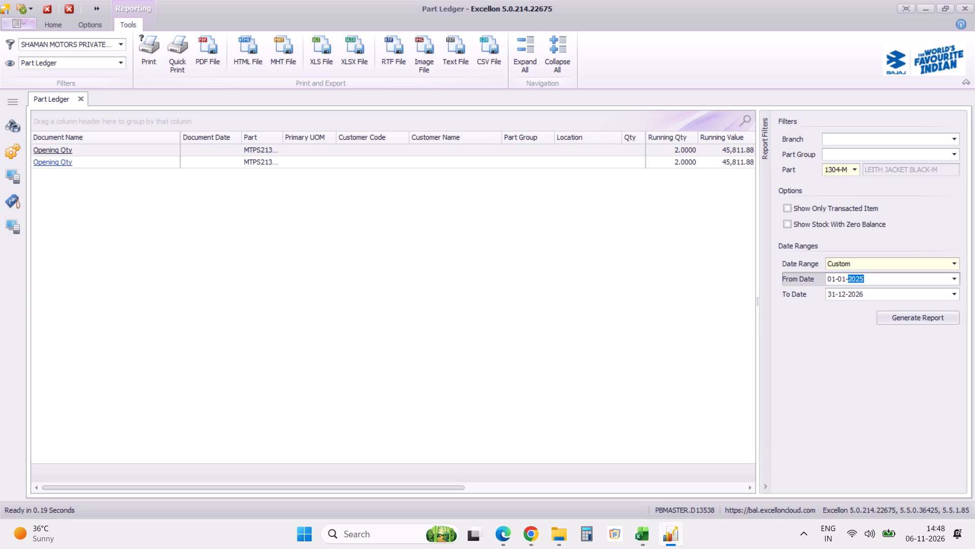
key(Up)
click(890, 315)
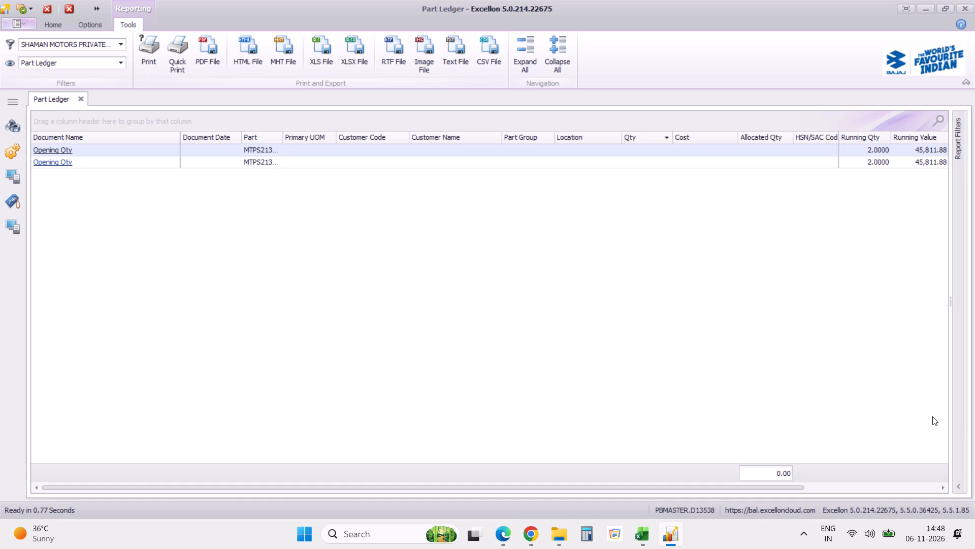
Set the From Date to 01-01-2025 and the To Date to 31-12-2025, and try to generate the ledger.
click(957, 485)
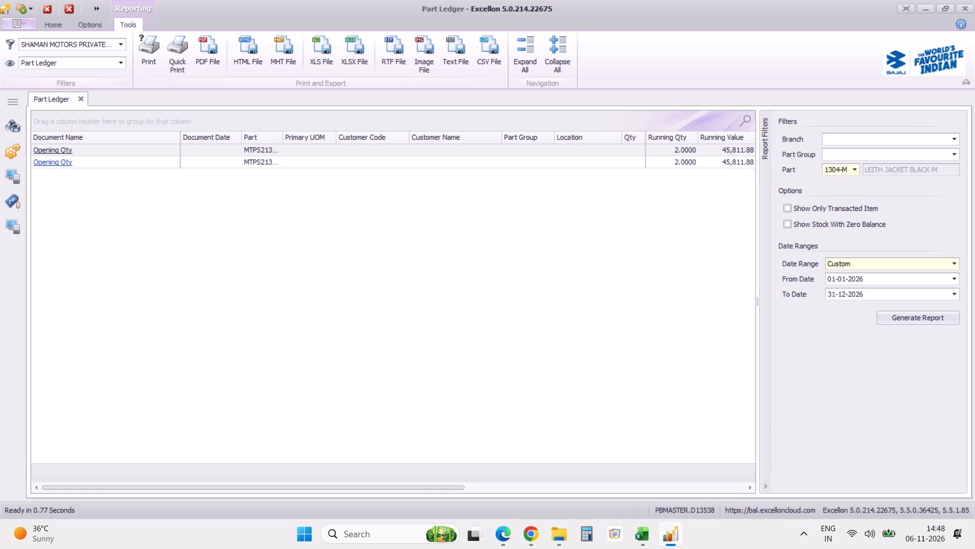
click(855, 277)
key(Down)
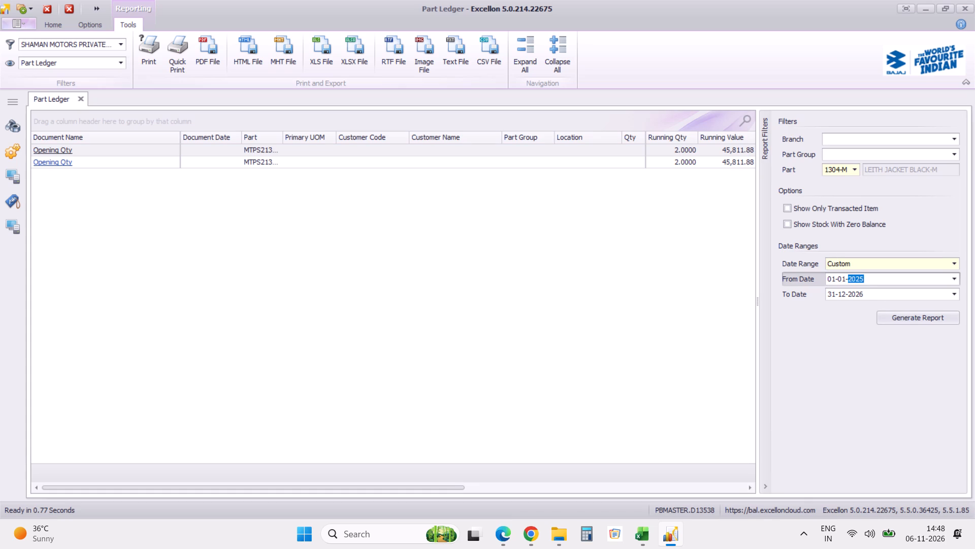
click(858, 292)
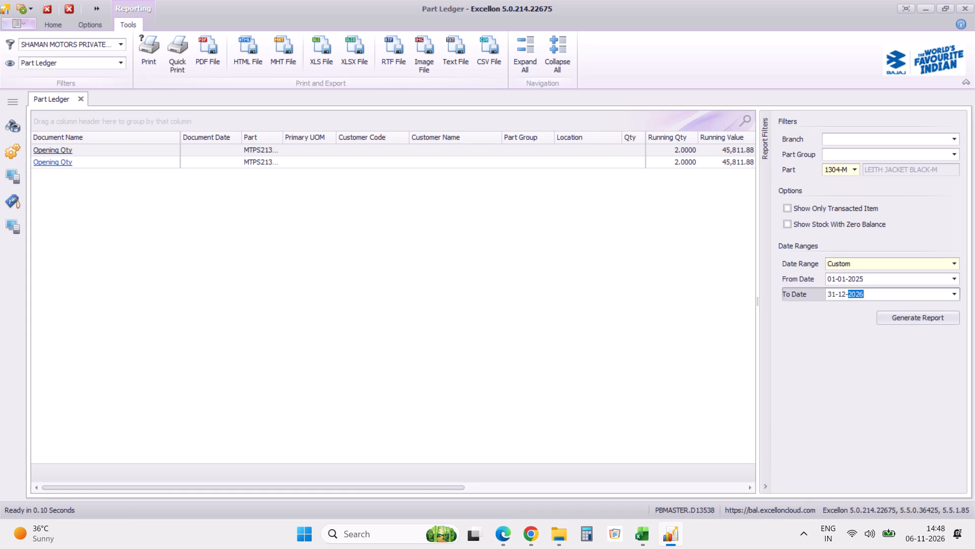
key(Down)
click(890, 316)
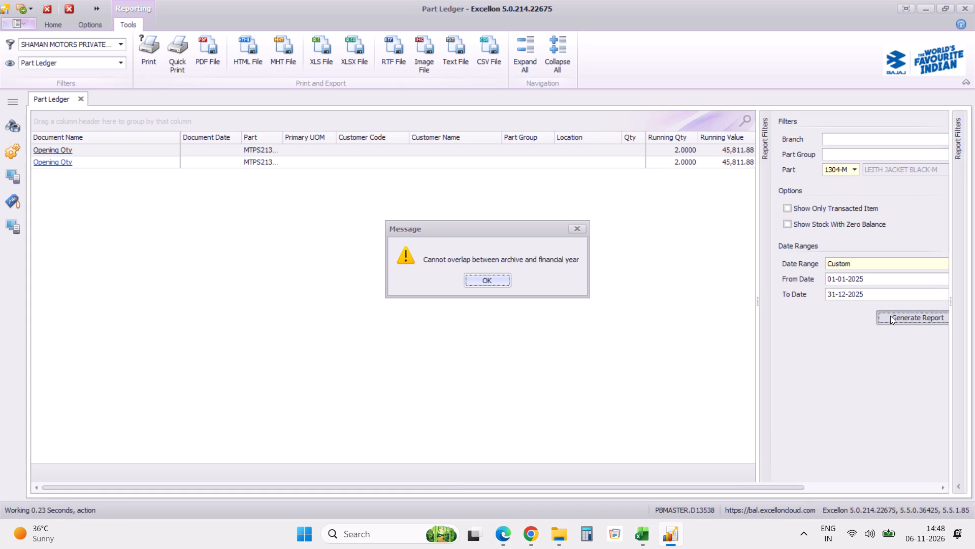
click(503, 274)
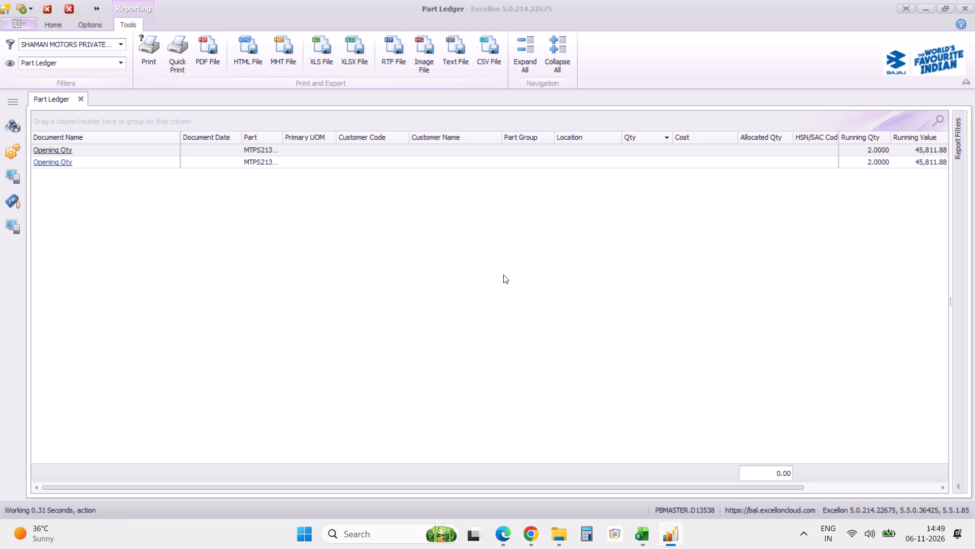
Set the From Date to 01-04-2025 and generate the Leith jacket's ledger through 31-12-2025.
click(961, 486)
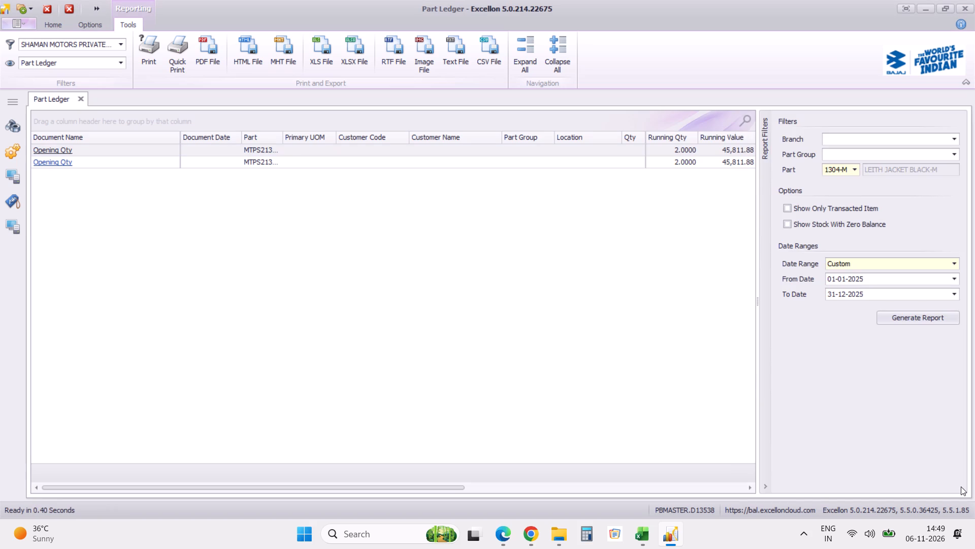
click(830, 280)
key(2)
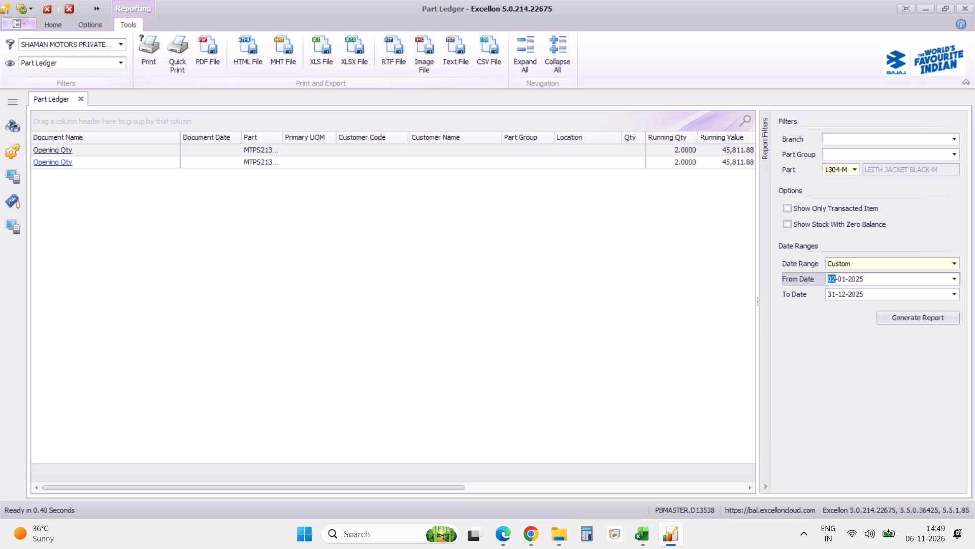
text(31)
key(Right)
key(Left)
text(01)
key(Right)
text(04)
click(919, 319)
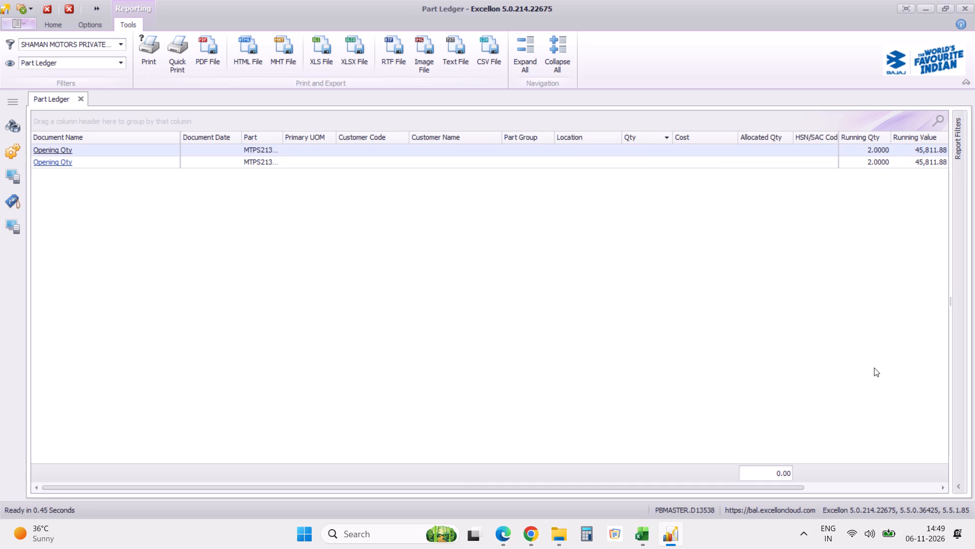
Set the From Date to 01-04-2024 and the To Date to 31-12-2024, and generate the Leith jacket's ledger.
click(955, 486)
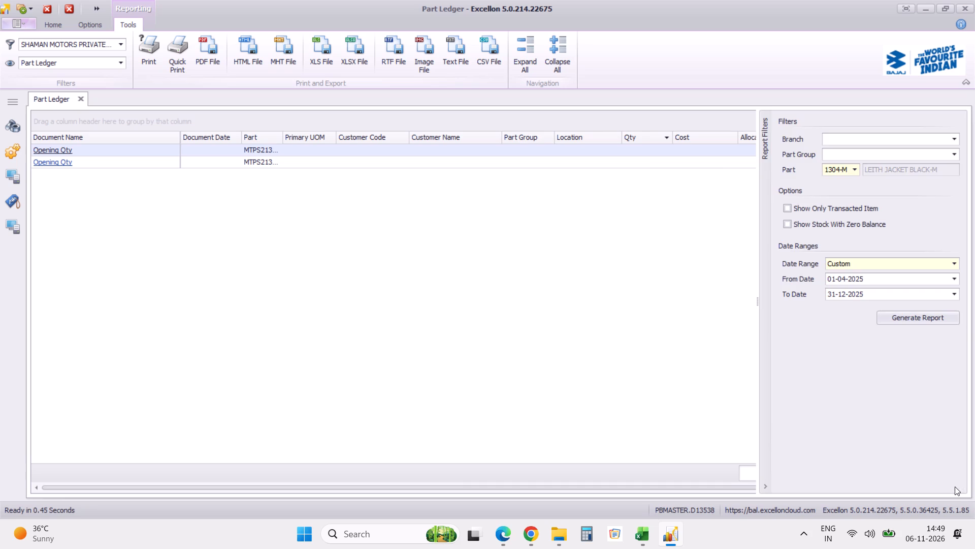
click(855, 280)
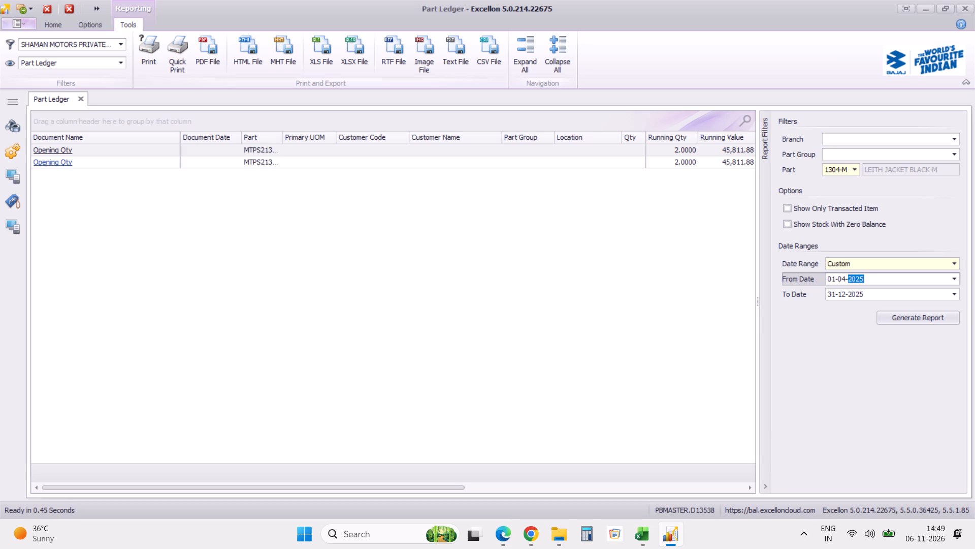
key(Up)
key(Down)
key(Down)
click(861, 296)
key(Down)
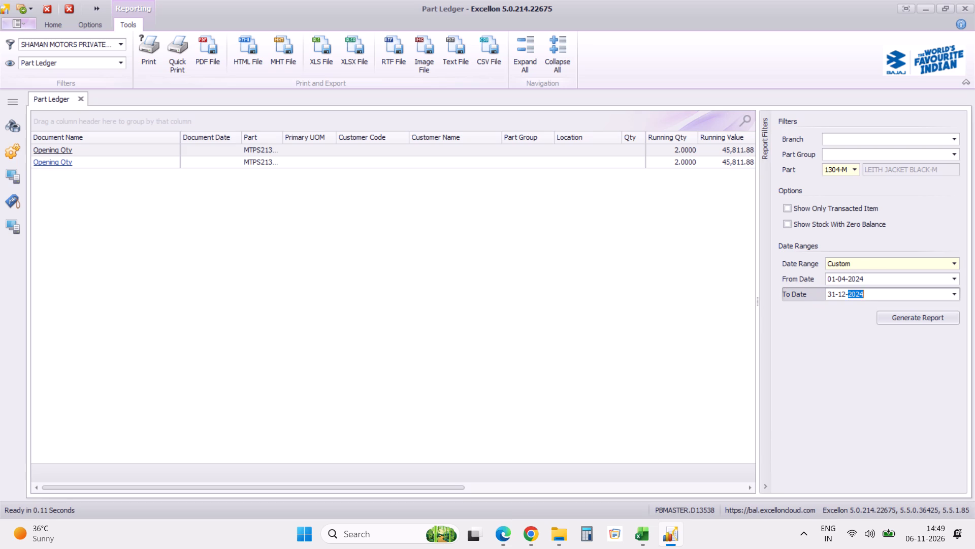
click(891, 316)
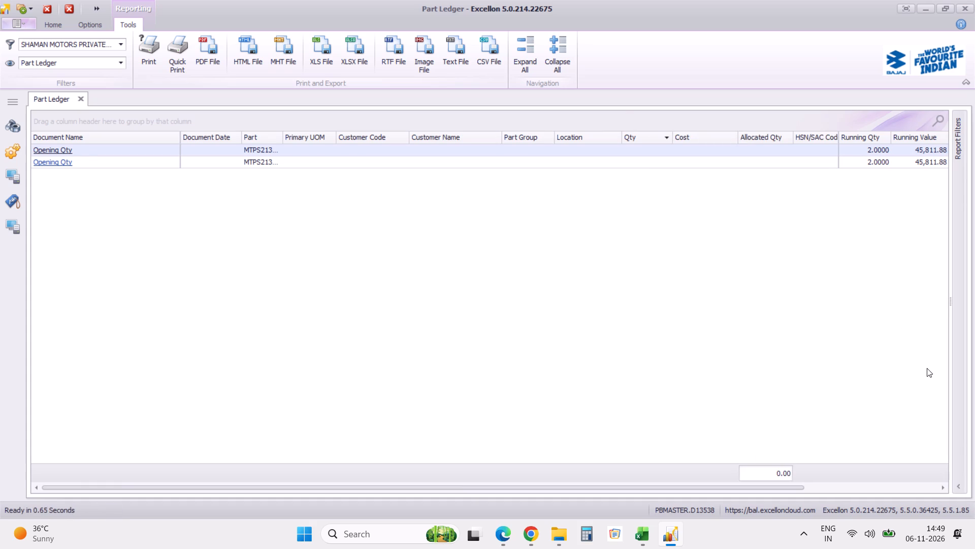
Set the From Date to 01-04-2023 and the To Date to 31-12-2023, and generate the Leith jacket's ledger.
click(961, 486)
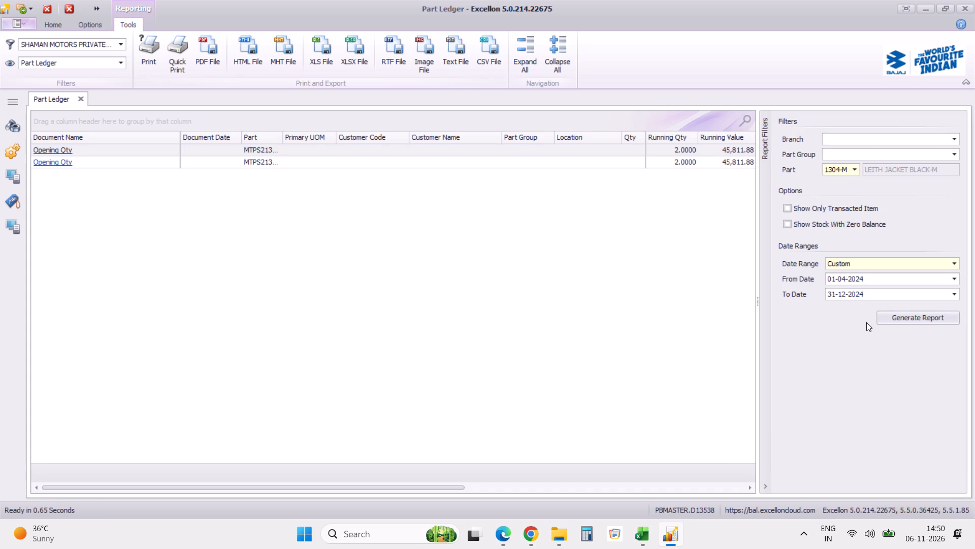
click(858, 281)
key(Up)
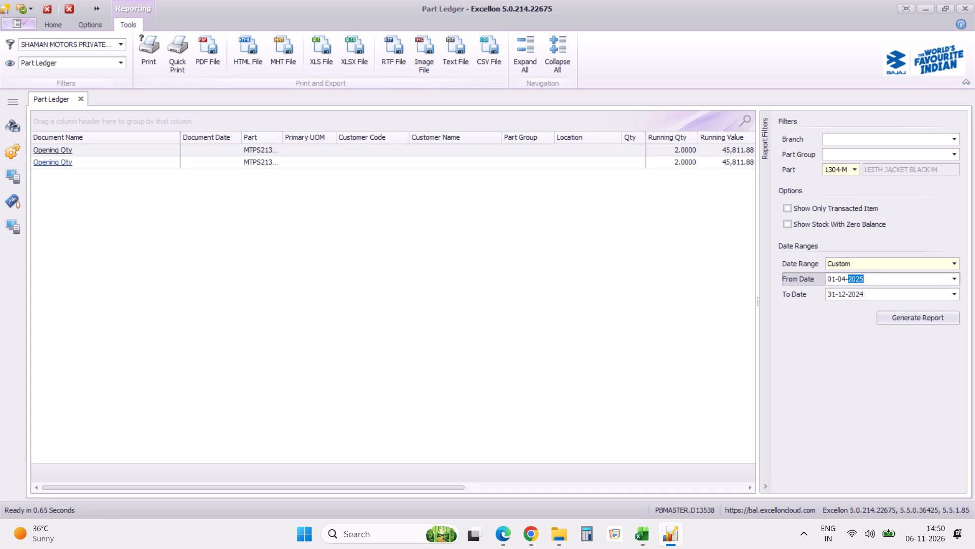
key(Down)
key(Down)
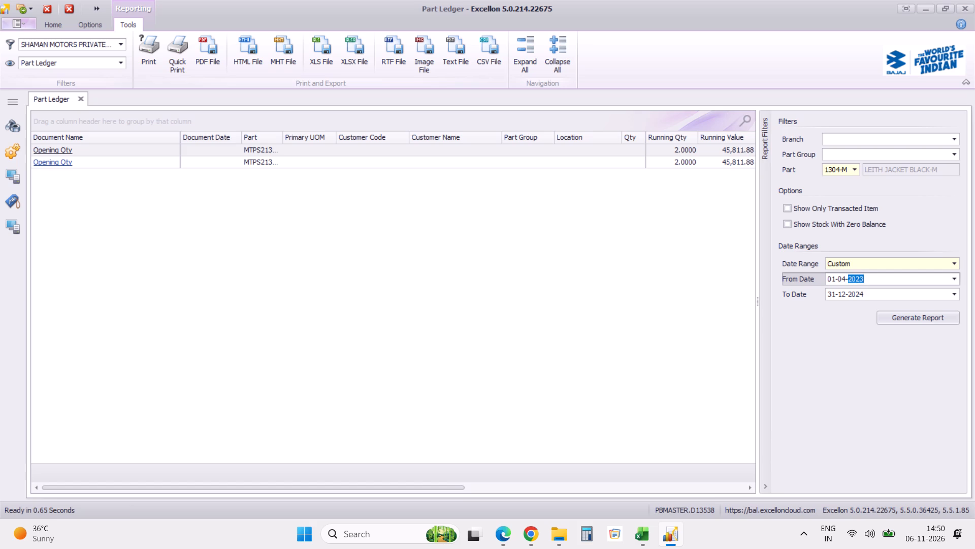
click(859, 296)
key(Up)
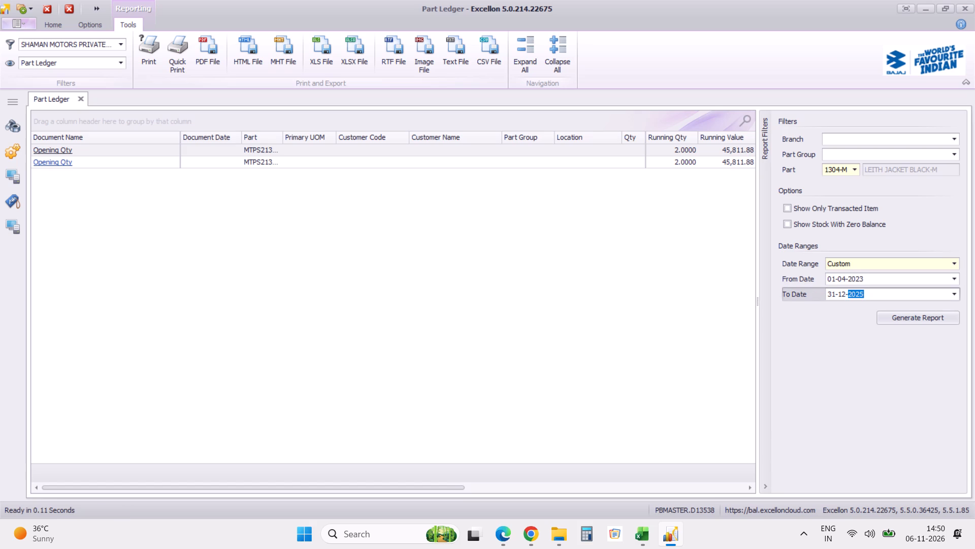
key(Down)
key(Down)
click(885, 318)
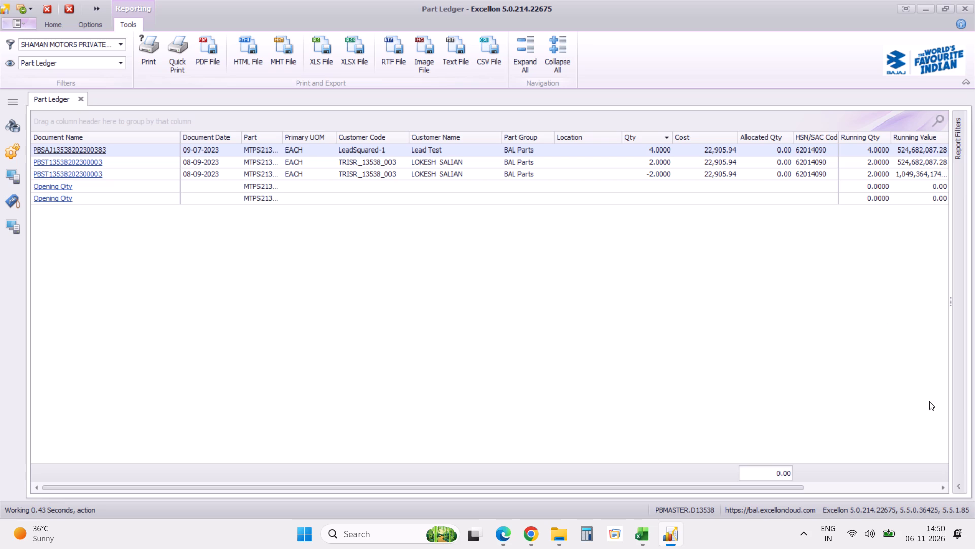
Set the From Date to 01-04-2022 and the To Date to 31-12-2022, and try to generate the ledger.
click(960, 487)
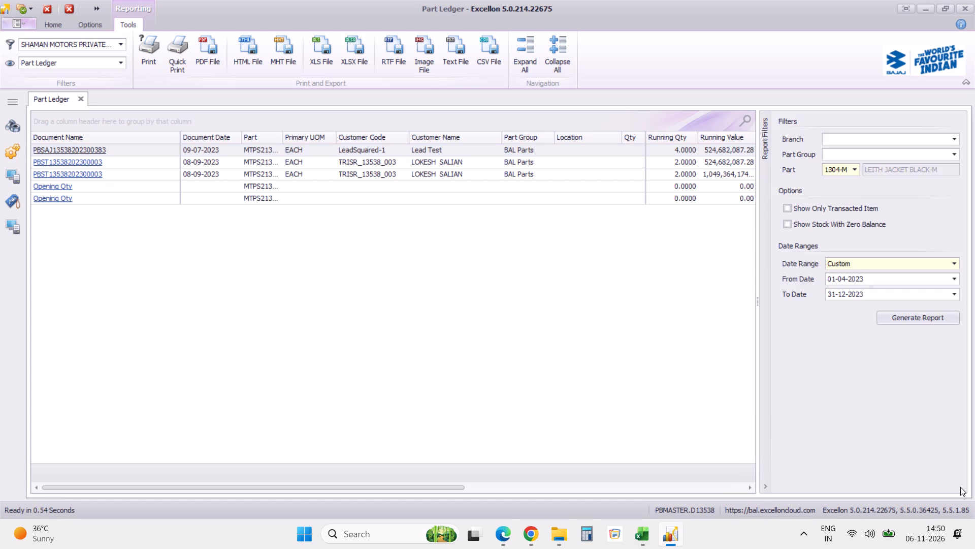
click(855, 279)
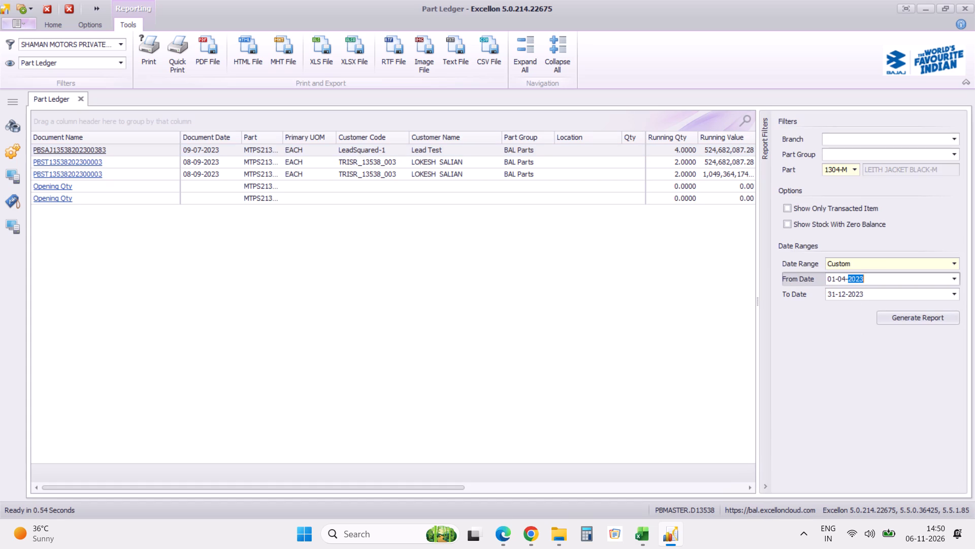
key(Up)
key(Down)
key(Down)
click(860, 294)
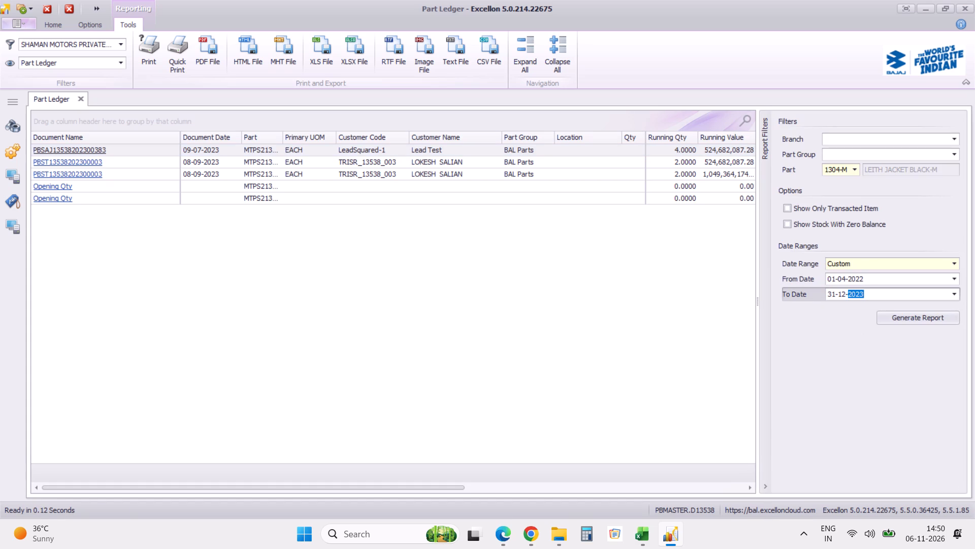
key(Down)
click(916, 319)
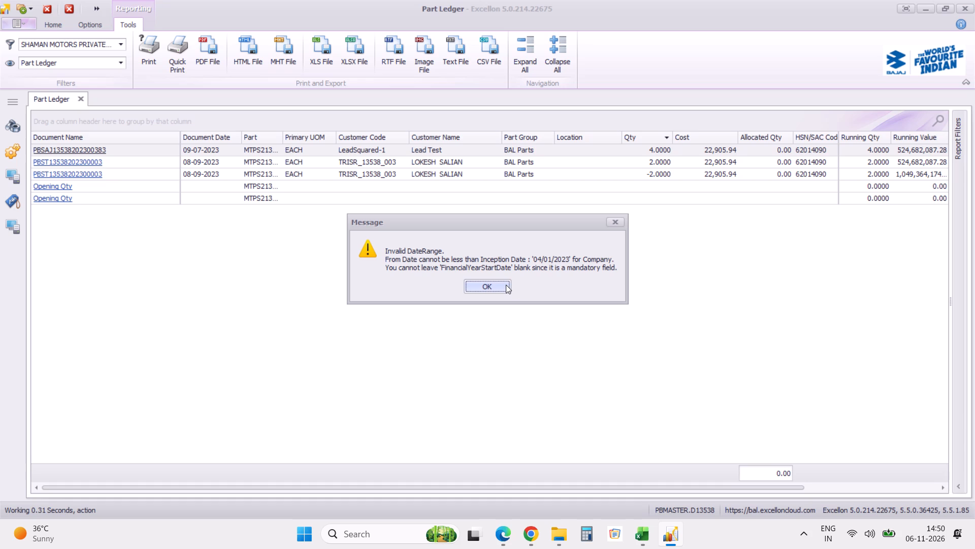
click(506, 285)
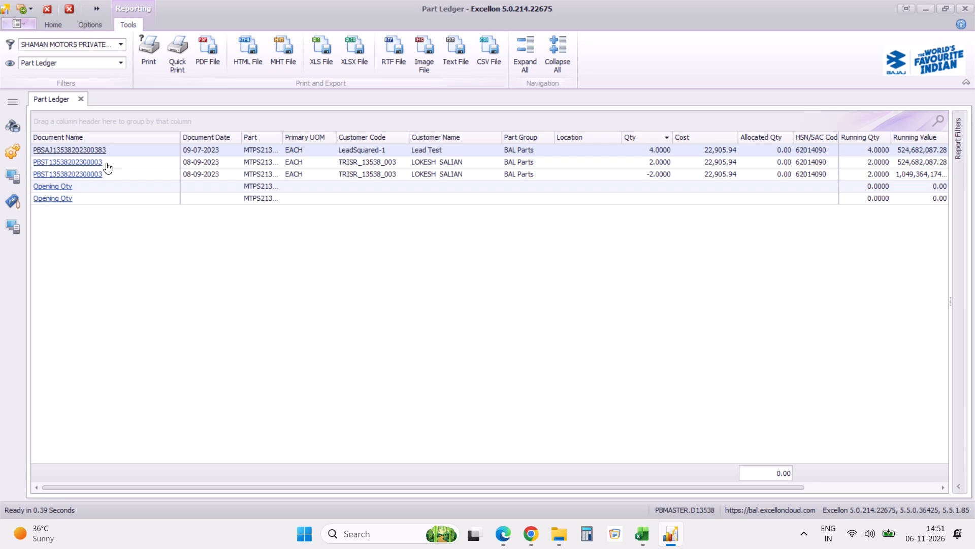
Try to open the stock adjustment dated 09-07-2023 and both stock transfer entries dated 08-09-2023 from the Leith jacket's ledger.
click(71, 149)
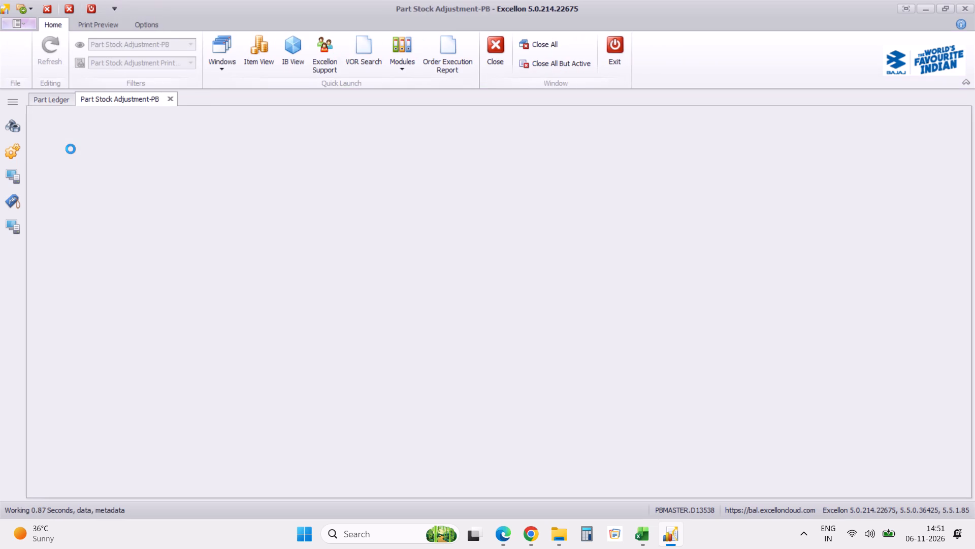
key(space)
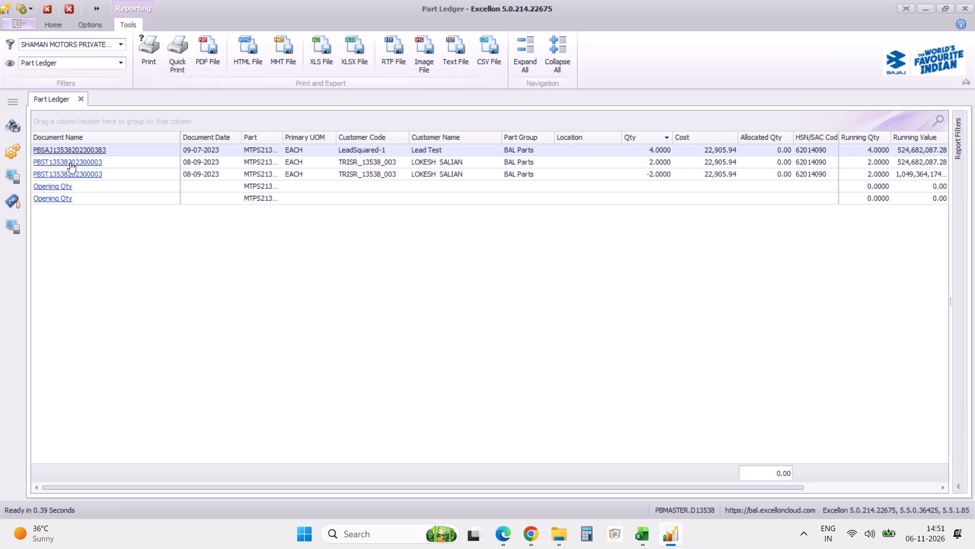
click(70, 162)
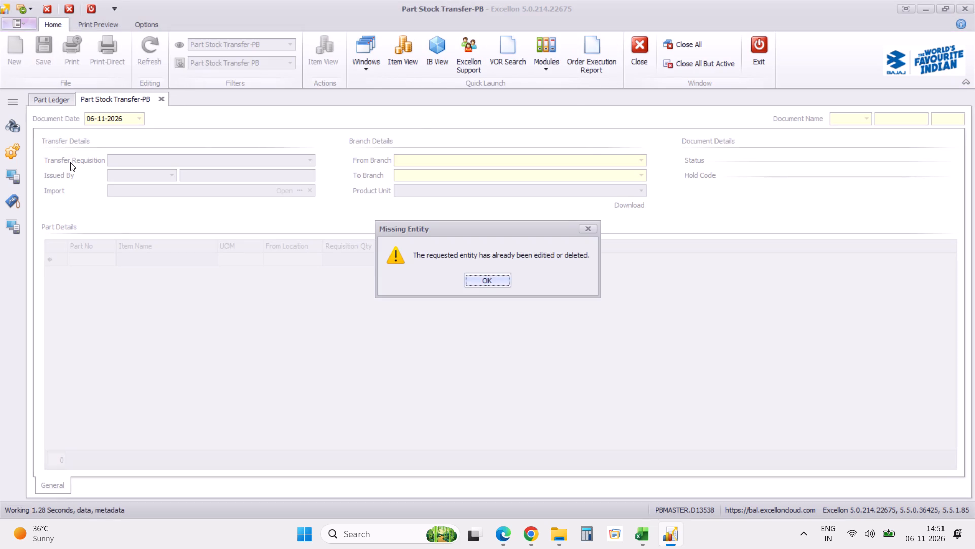
key(space)
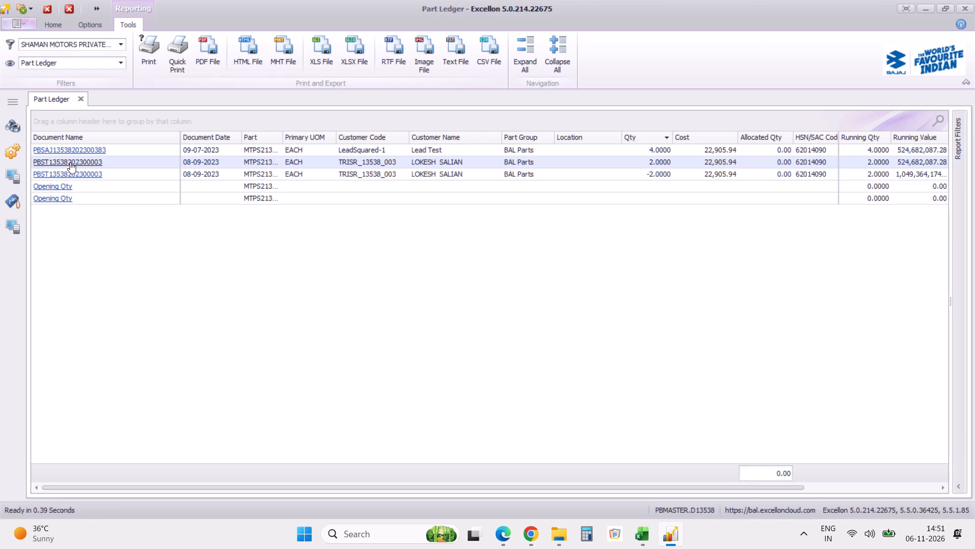
key(Down)
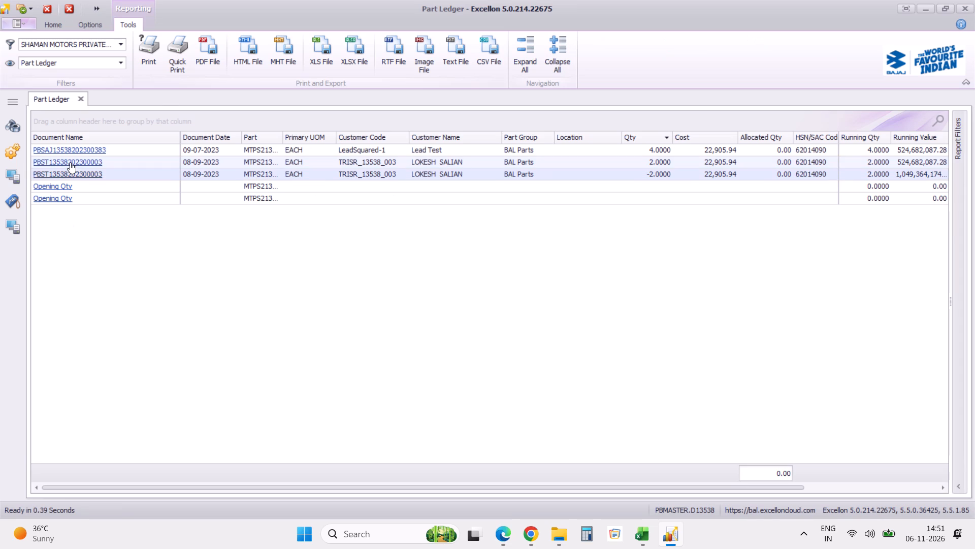
click(87, 175)
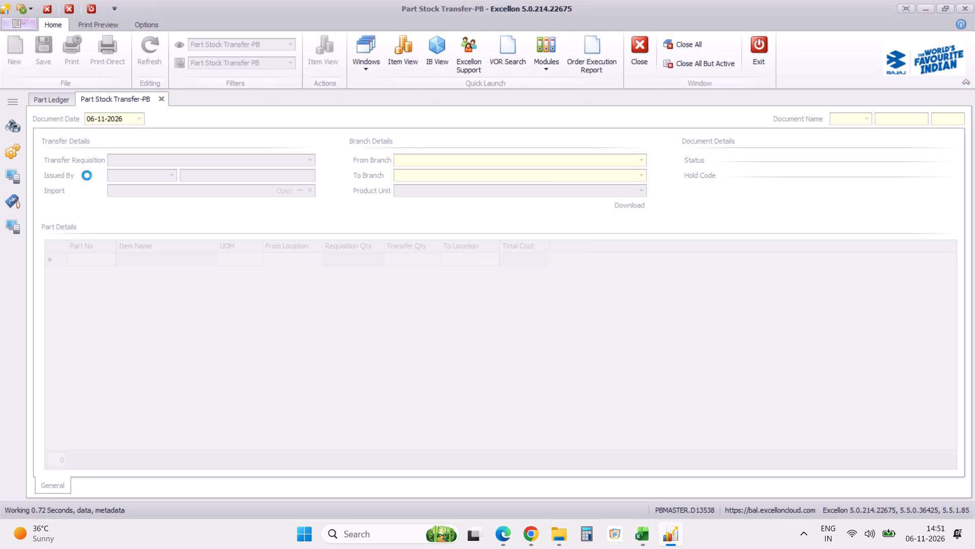
key(space)
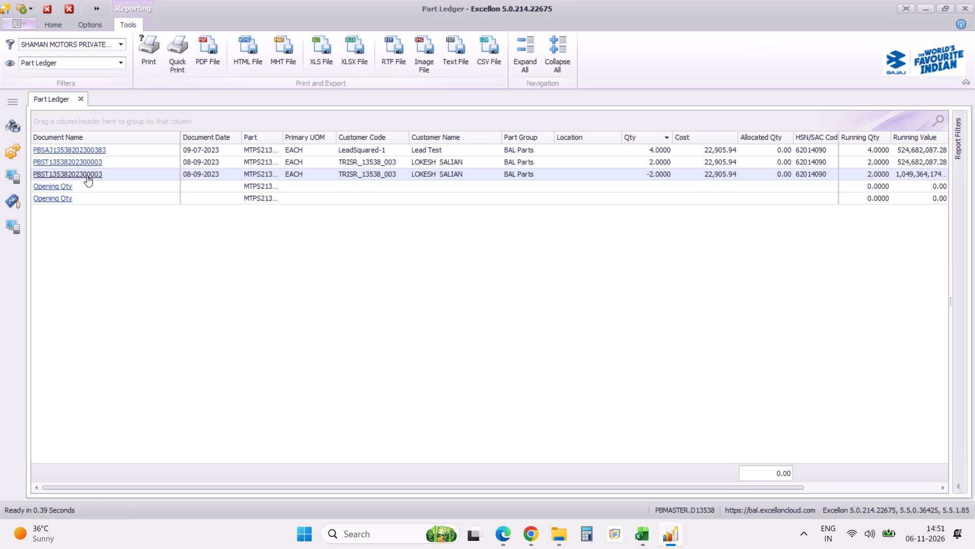